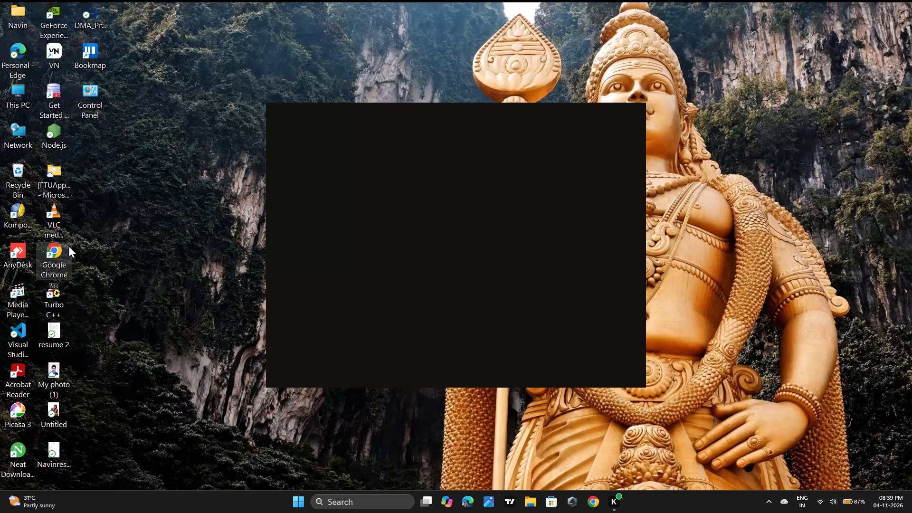
Launch Google Chrome from the desktop and open it with the Nisanth profile.
double_click(60, 248)
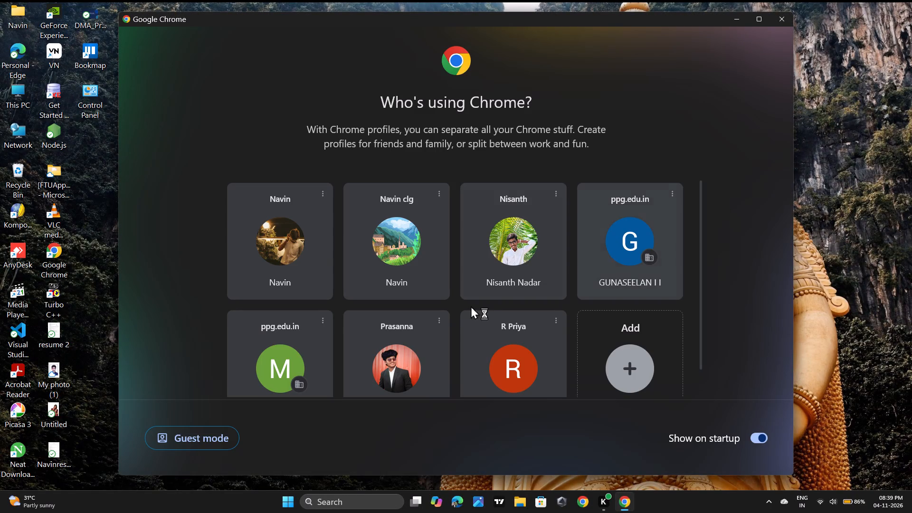
left_click(511, 266)
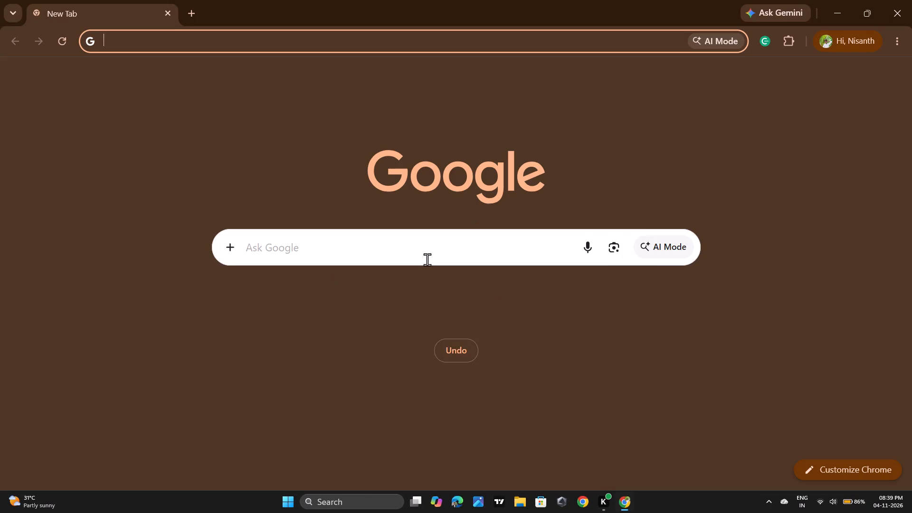
Search Google for FX Replay and open the non-sponsored fxreplay.com result, "Futures, Forex & Crypto Backtesting Platform".
left_click(389, 248)
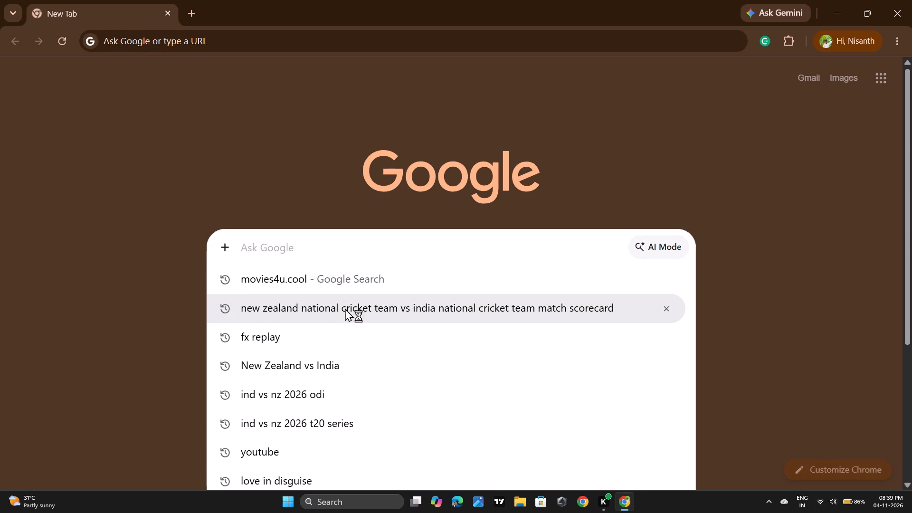
scroll(295, 398, "down", 1)
scroll(295, 398, "up", 2)
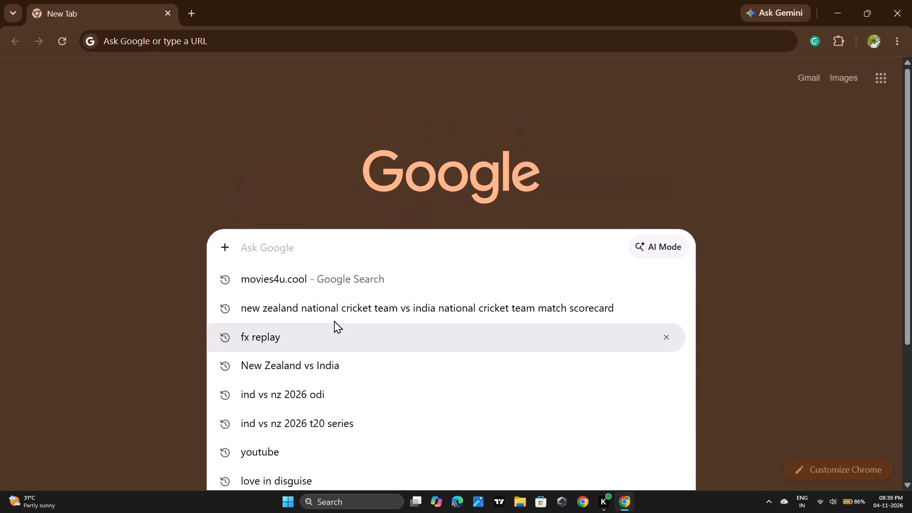
left_click(340, 255)
key("f")
key("x")
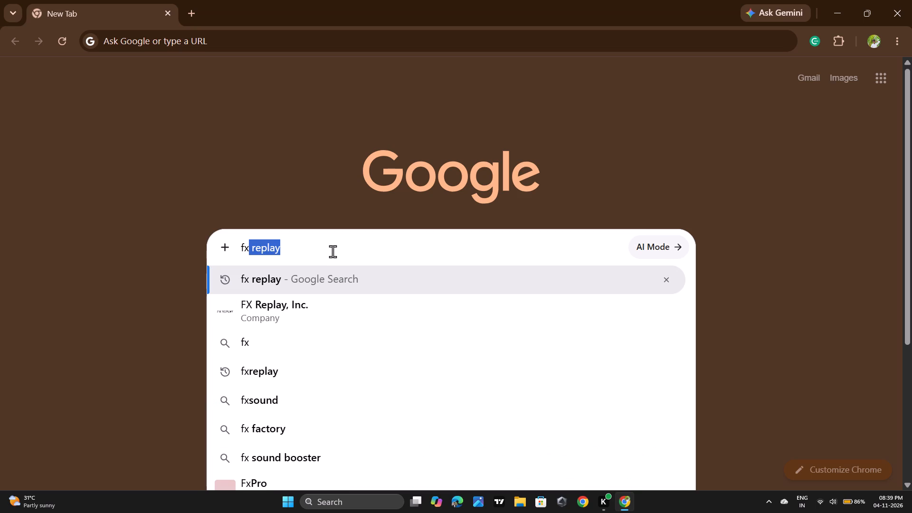
left_click(334, 308)
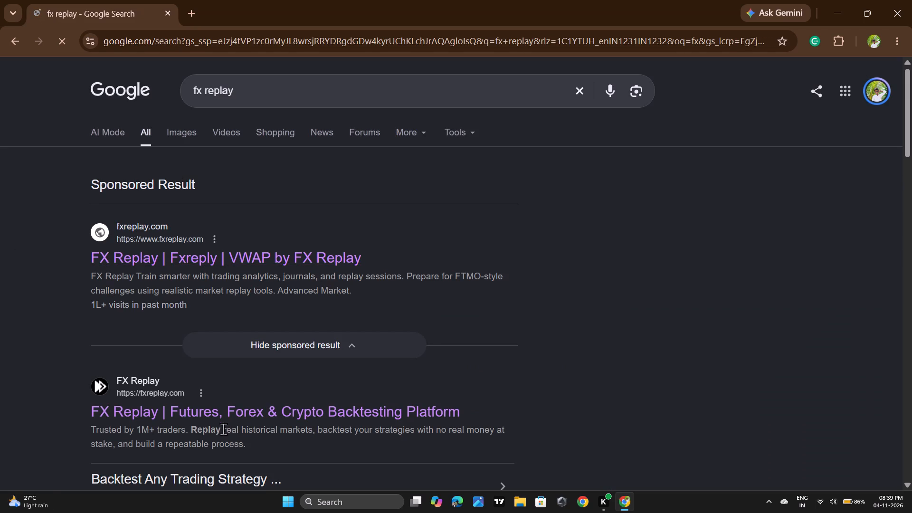
left_click(227, 417)
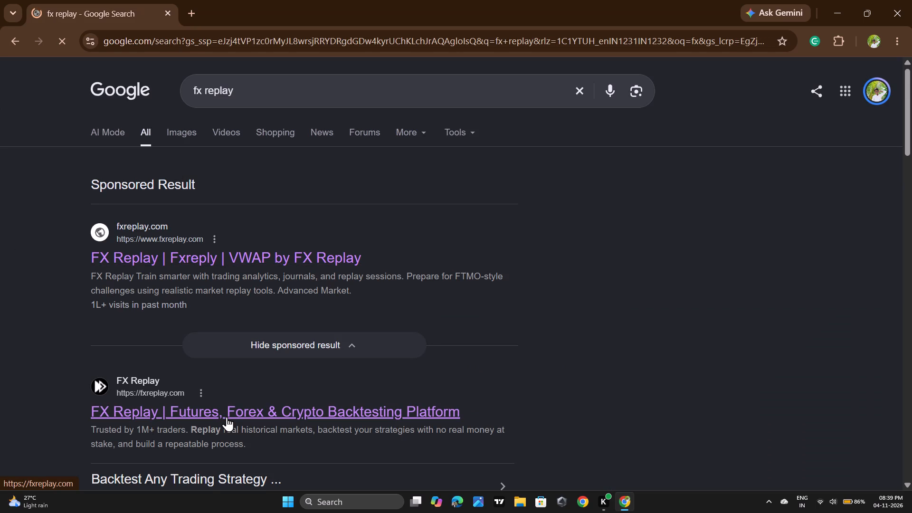
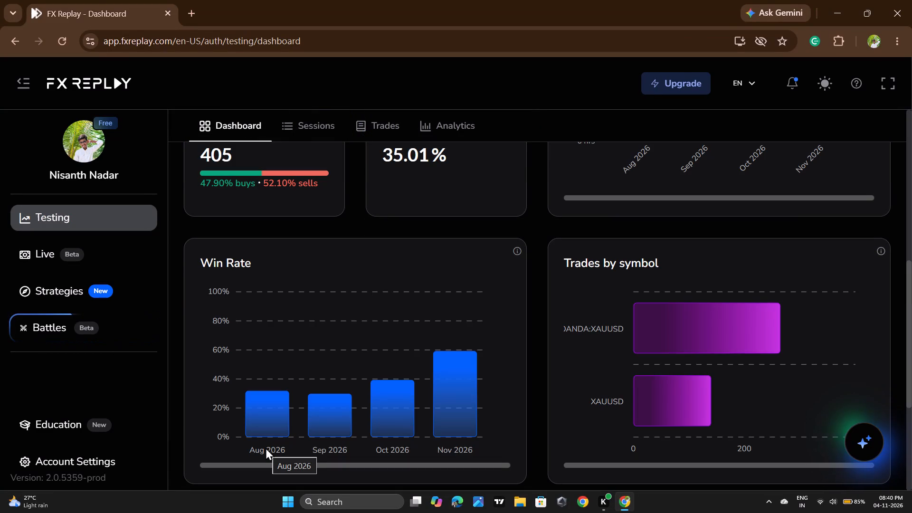
Open the analytics of the a+ setup session from the dashboard's recent sessions.
scroll(911, 302, "down", 4)
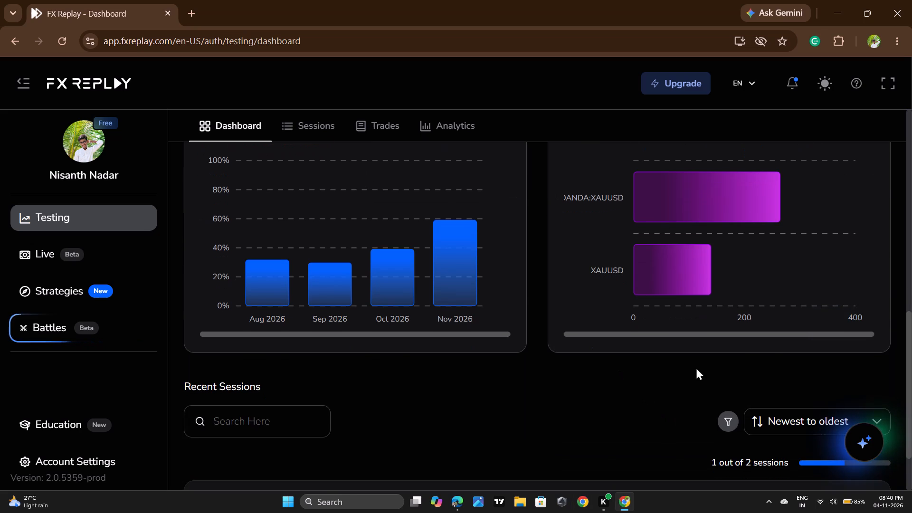
scroll(733, 449, "down", 4)
left_click(729, 437)
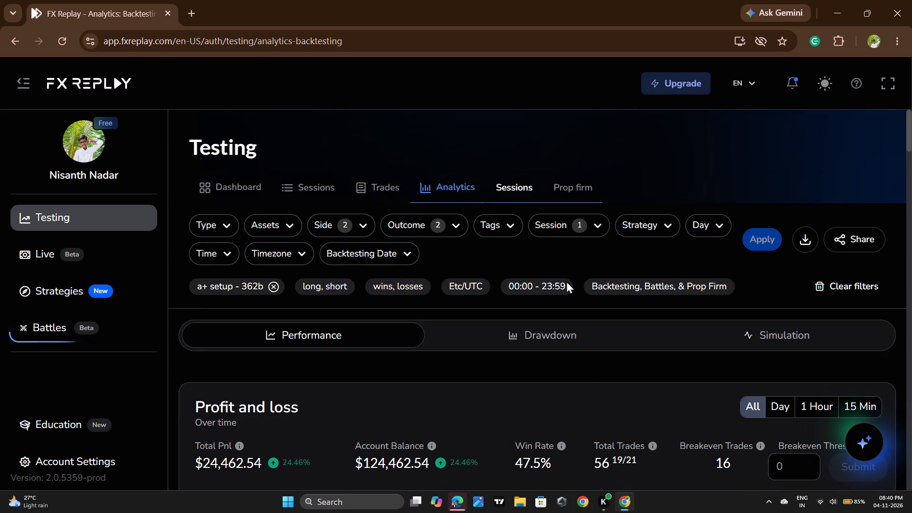
Review the a+ setup session's performance analytics, including profit and loss, risk-reward, expectancy, profit factor, and winners and losers.
scroll(567, 282, "down", 4)
scroll(477, 288, "down", 2)
scroll(171, 333, "up", 4)
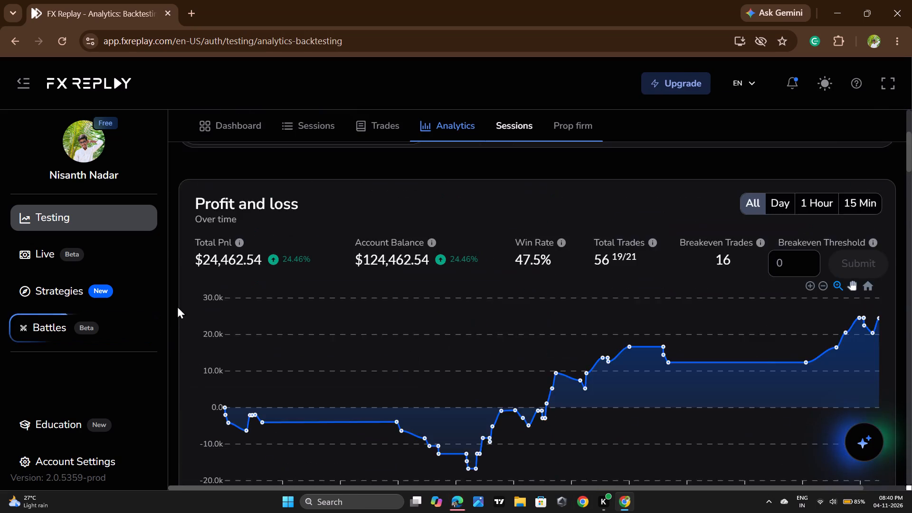
scroll(349, 287, "up", 4)
scroll(349, 295, "down", 5)
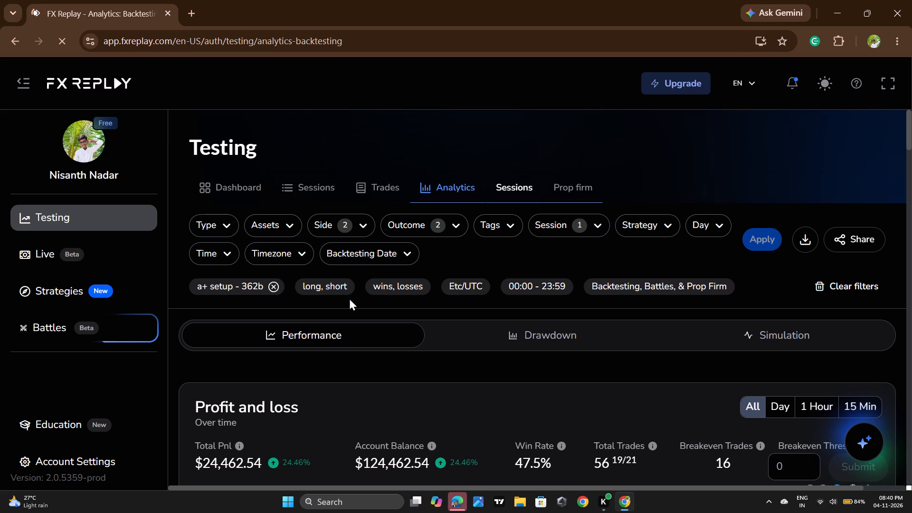
scroll(349, 298, "down", 2)
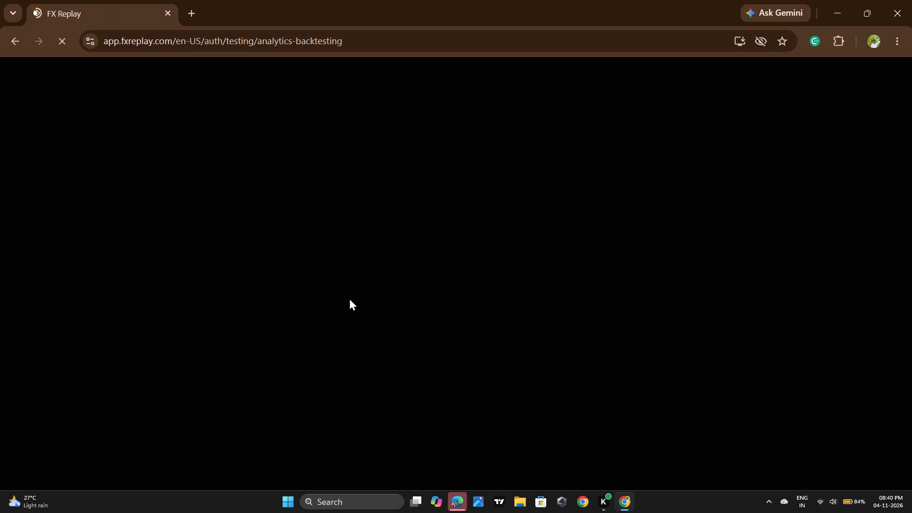
scroll(349, 298, "down", 1)
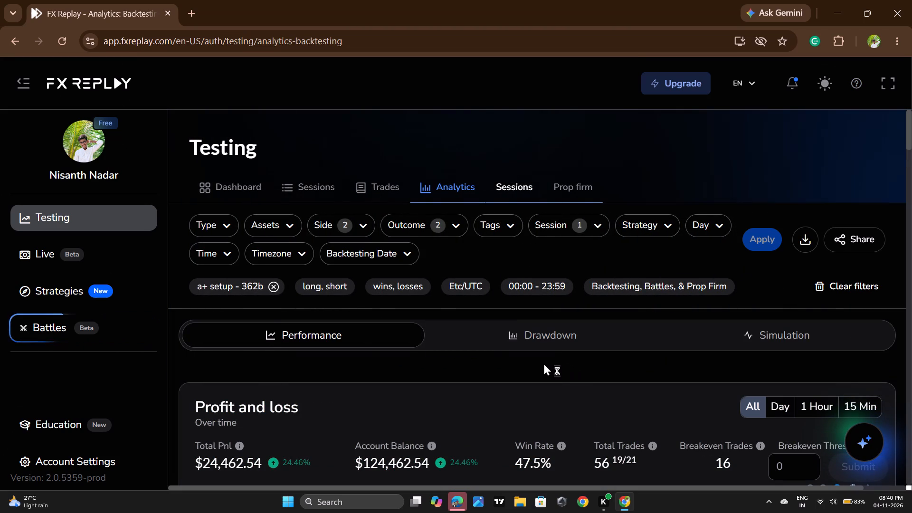
scroll(543, 363, "down", 10)
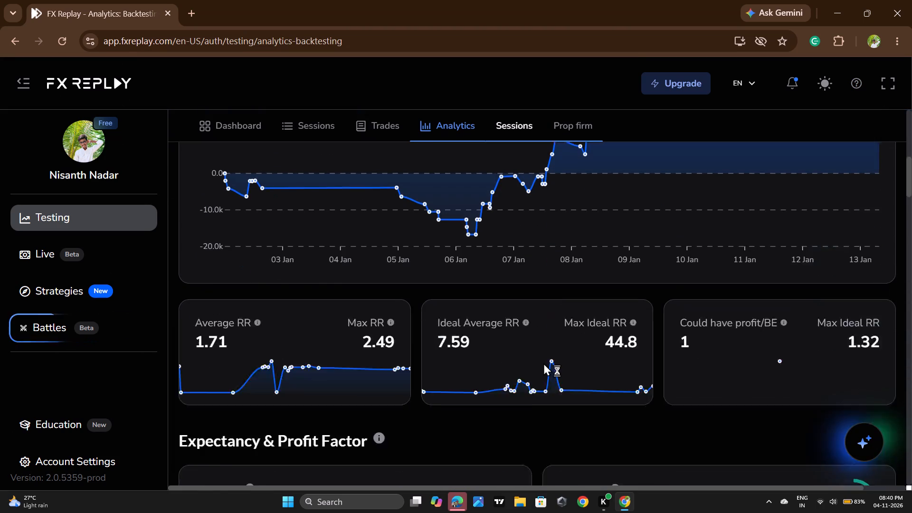
scroll(543, 363, "up", 3)
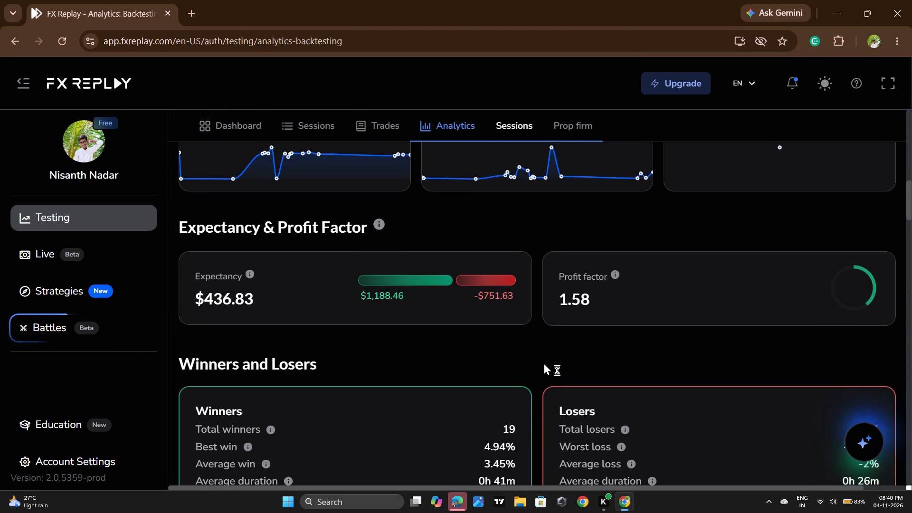
scroll(543, 362, "up", 9)
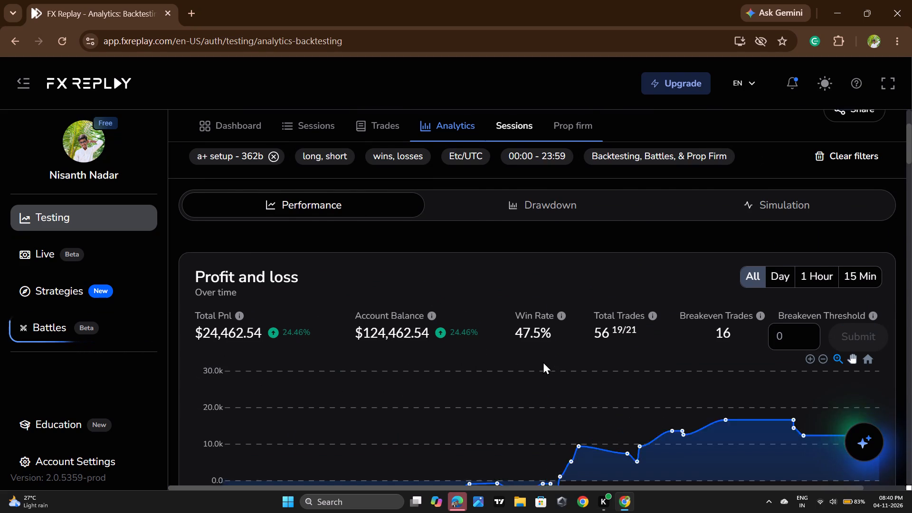
scroll(543, 361, "up", 4)
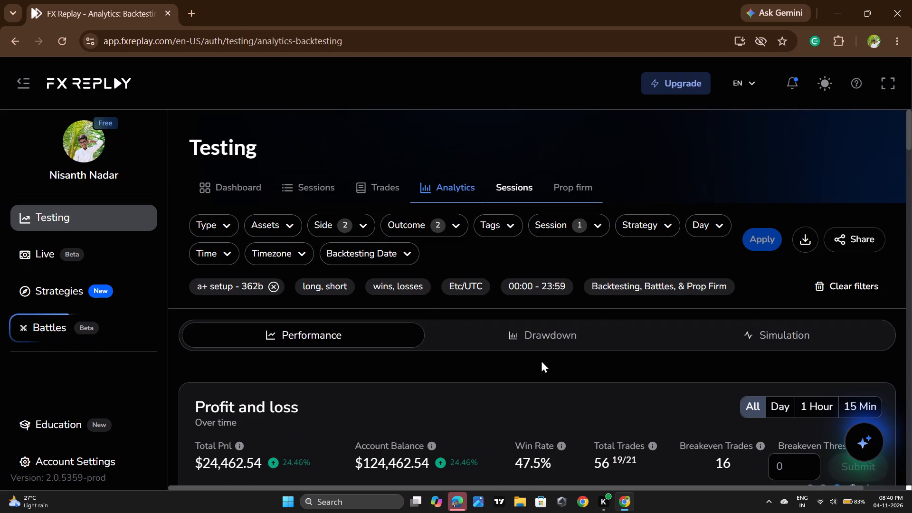
Return to the testing dashboard and resume the a+ setup backtesting session on OANDA:XAUUSD.
left_click(244, 180)
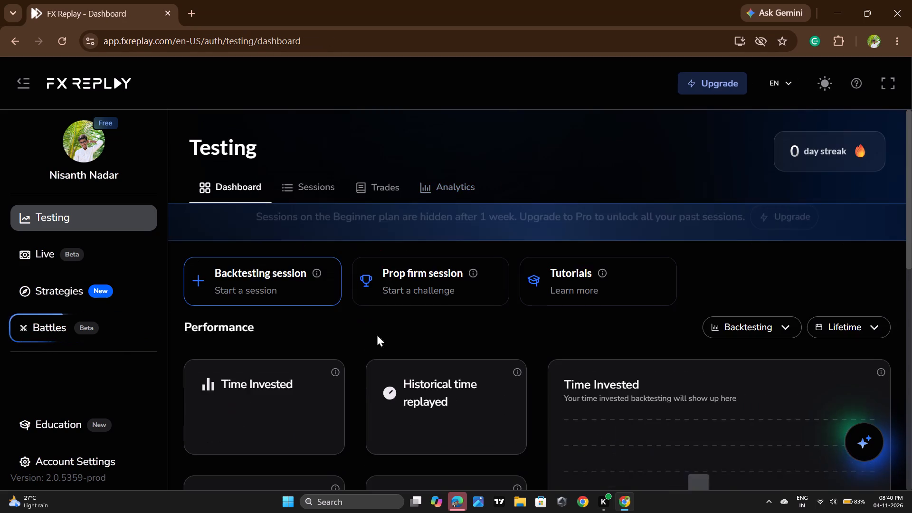
scroll(429, 381, "down", 12)
scroll(439, 341, "down", 4)
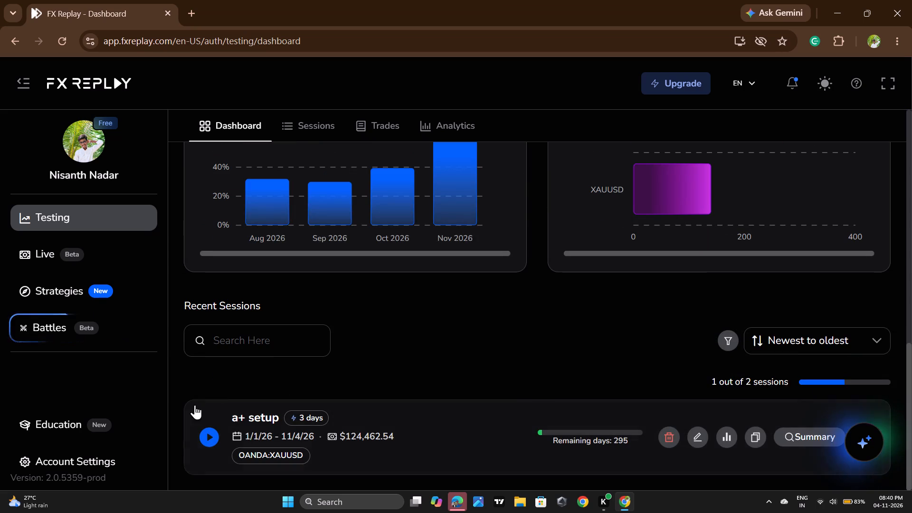
left_click(219, 437)
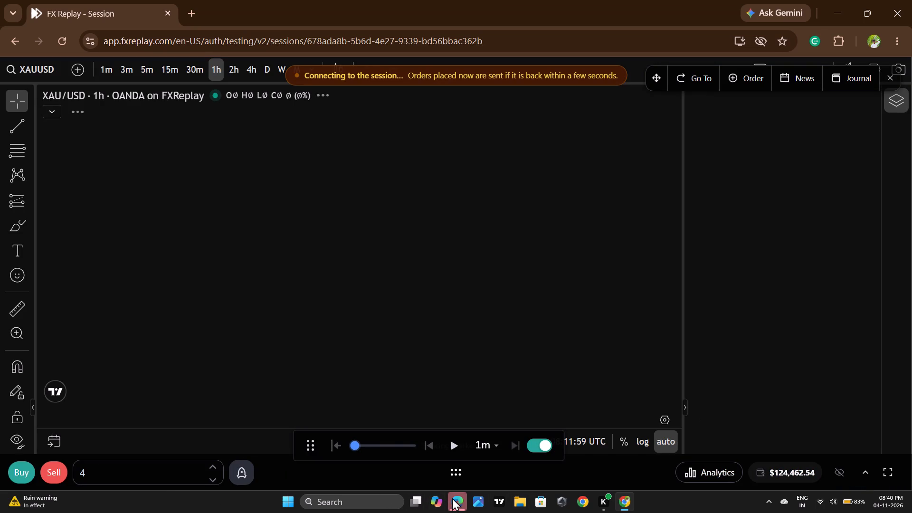
left_click(504, 420)
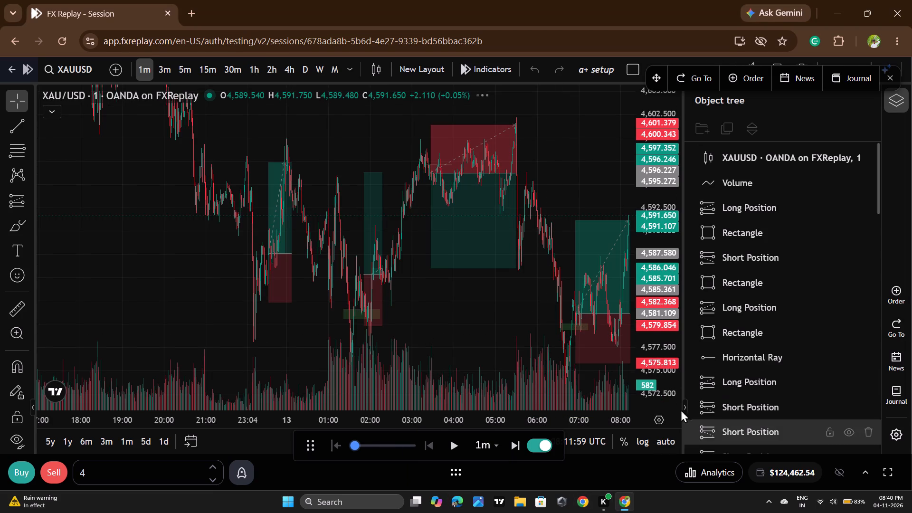
Collapse the Object tree beside the chart.
left_click(685, 410)
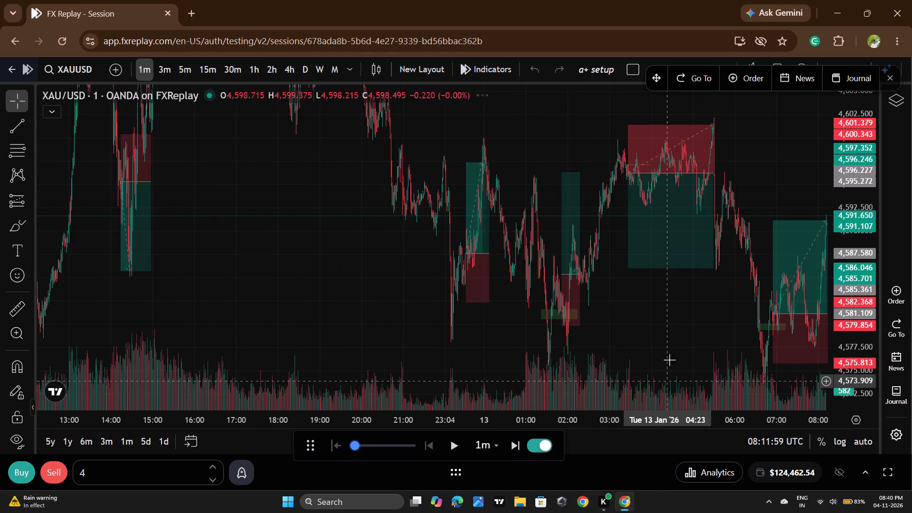
Delete the two small green rectangles near 02:00 and 07:00 on 13 January, closing the floating Go To/Order toolbar that is in the way.
left_click_drag(690, 343, 593, 293)
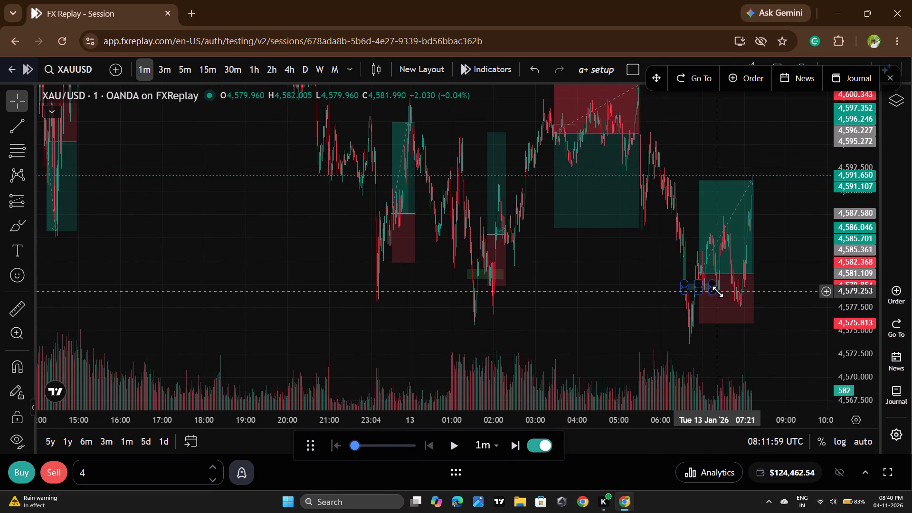
left_click(710, 288)
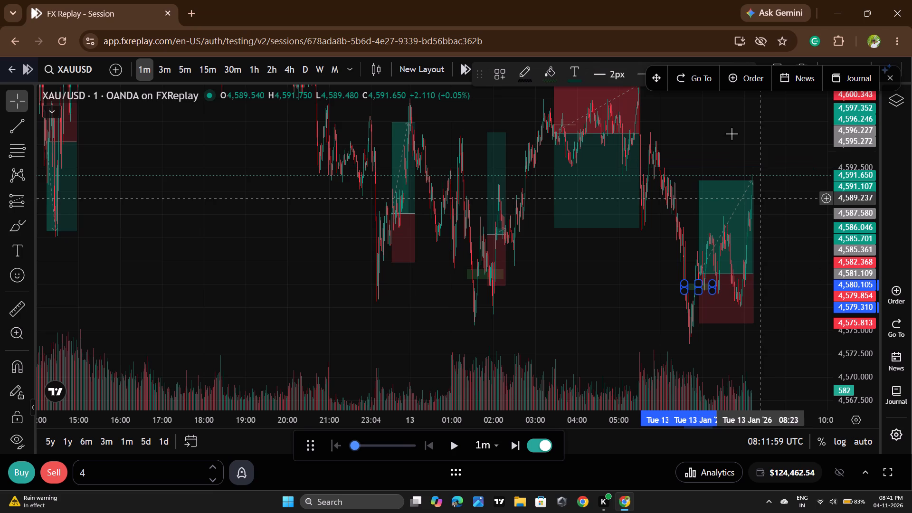
left_click(898, 80)
left_click(722, 77)
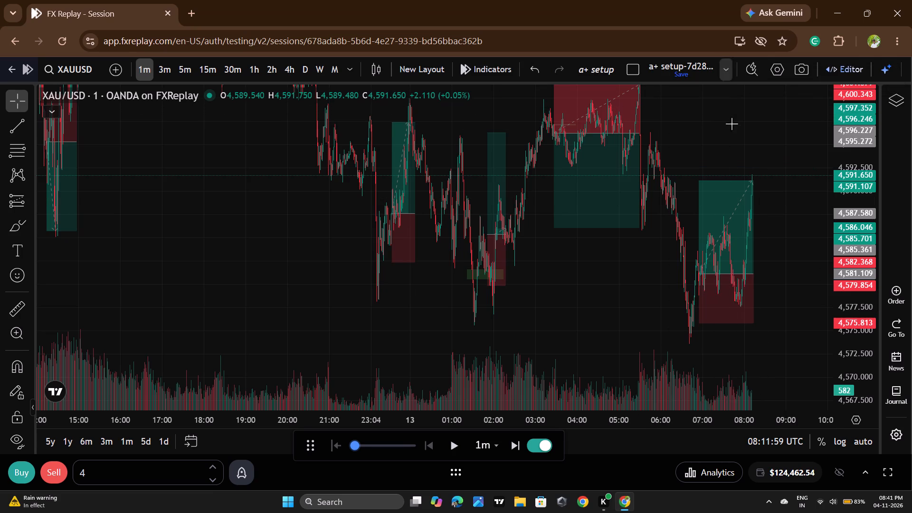
left_click(505, 274)
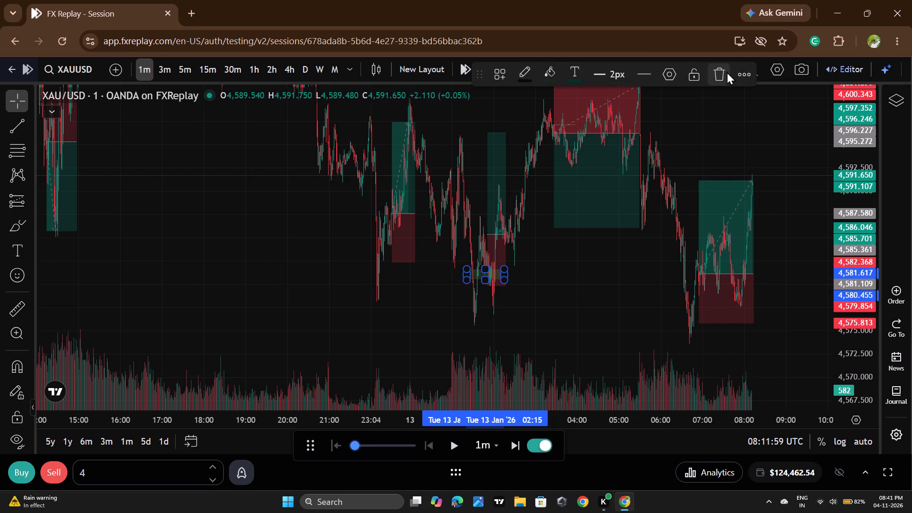
left_click(727, 72)
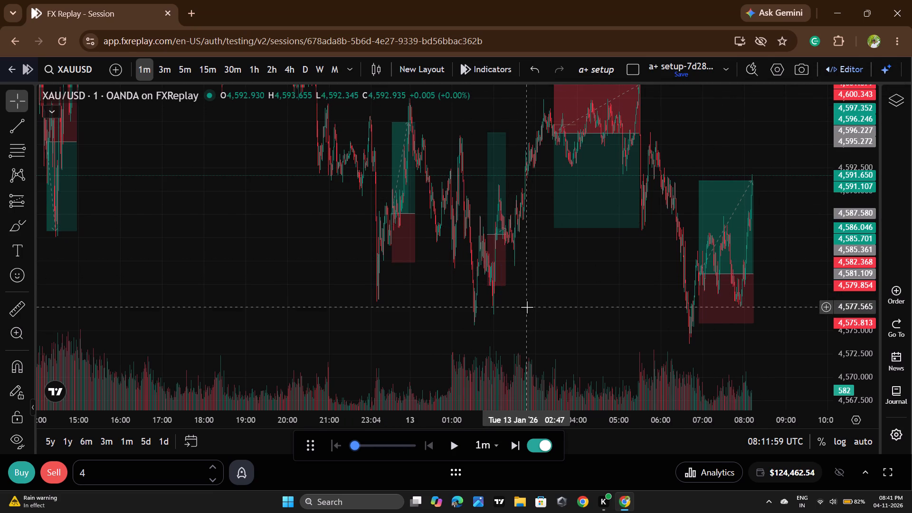
Examine the XAUUSD 1-minute price action and the earlier long and short position drawings across 12 and 13 January 2026.
scroll(510, 342, "up", 4)
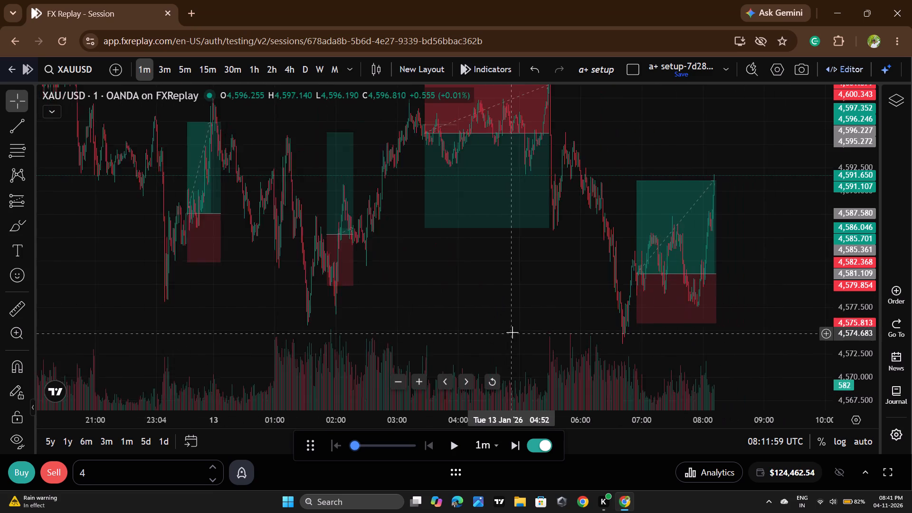
scroll(512, 332, "up", 4)
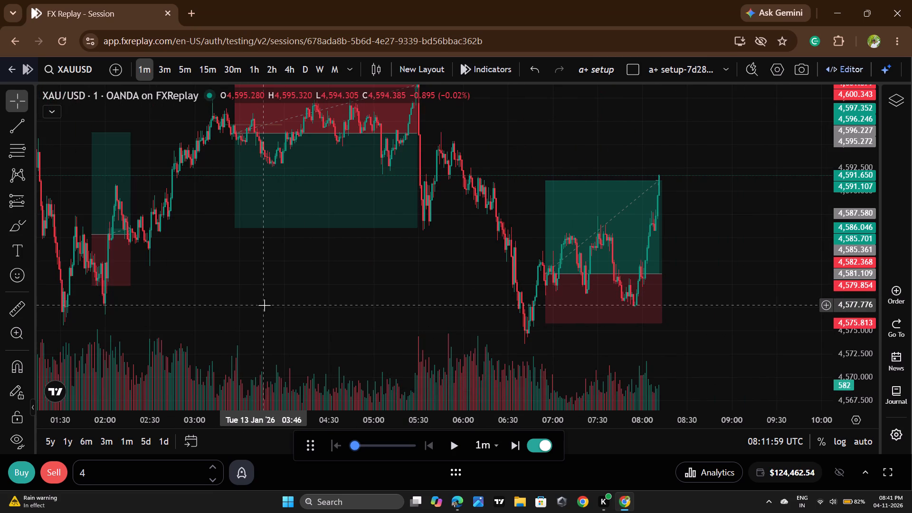
scroll(264, 305, "up", 8)
left_click_drag(66, 291, 171, 294)
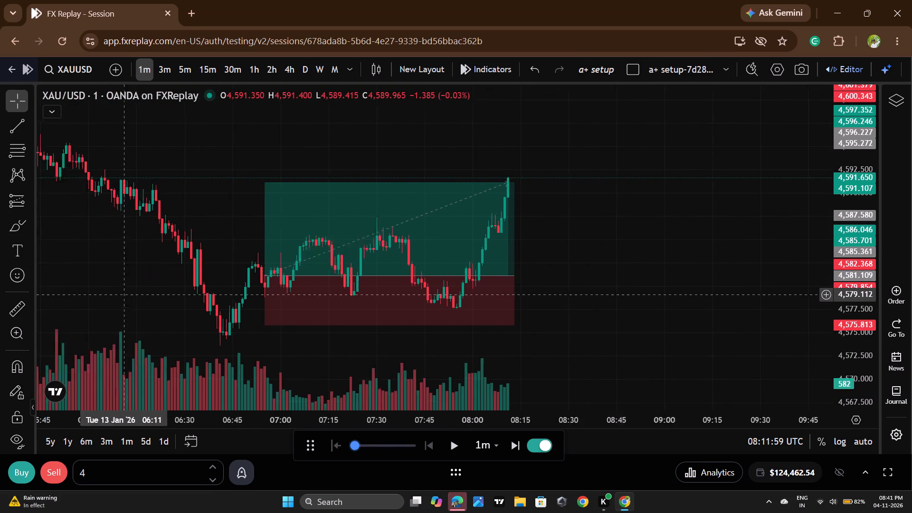
left_click_drag(171, 294, 911, 294)
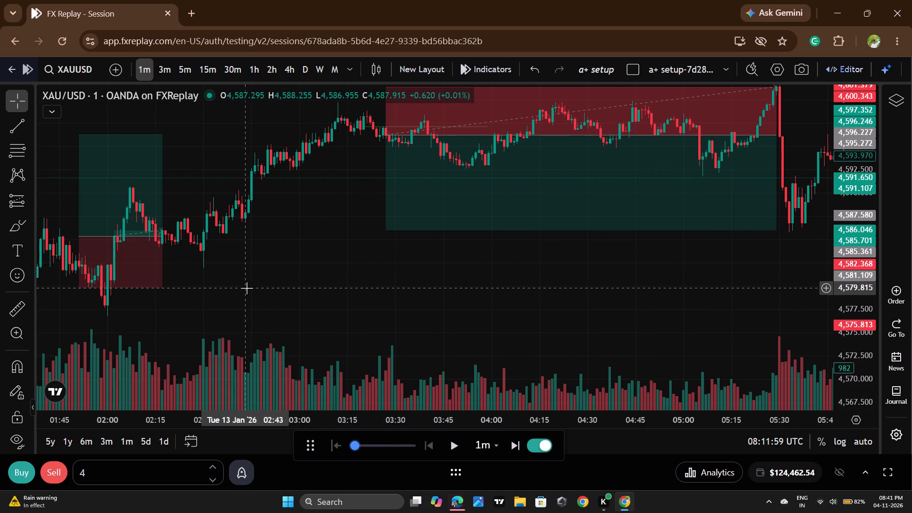
left_click_drag(247, 288, 432, 288)
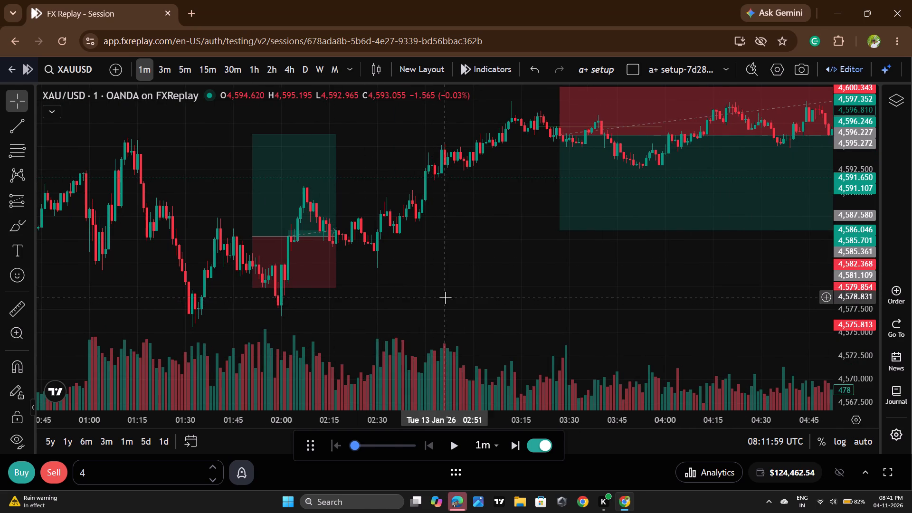
scroll(445, 297, "down", 2)
scroll(600, 308, "down", 5)
left_click_drag(751, 324, 438, 323)
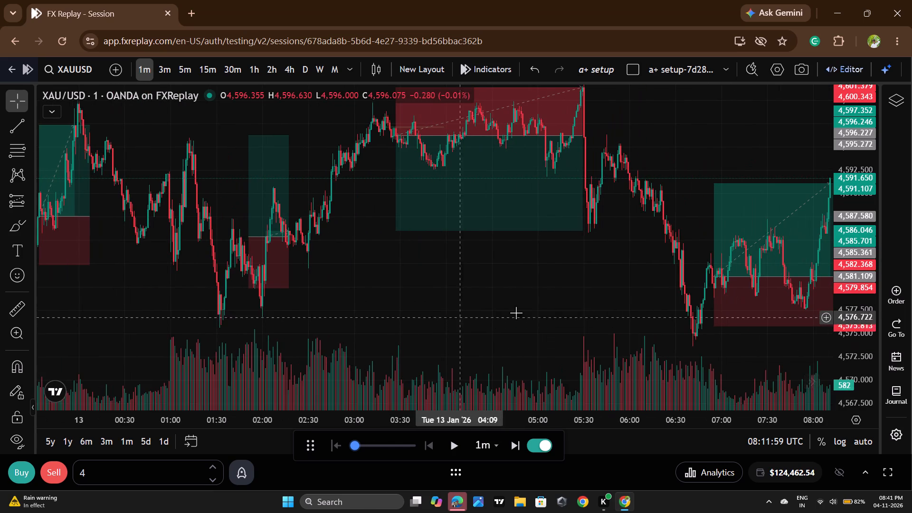
left_click_drag(517, 312, 519, 345)
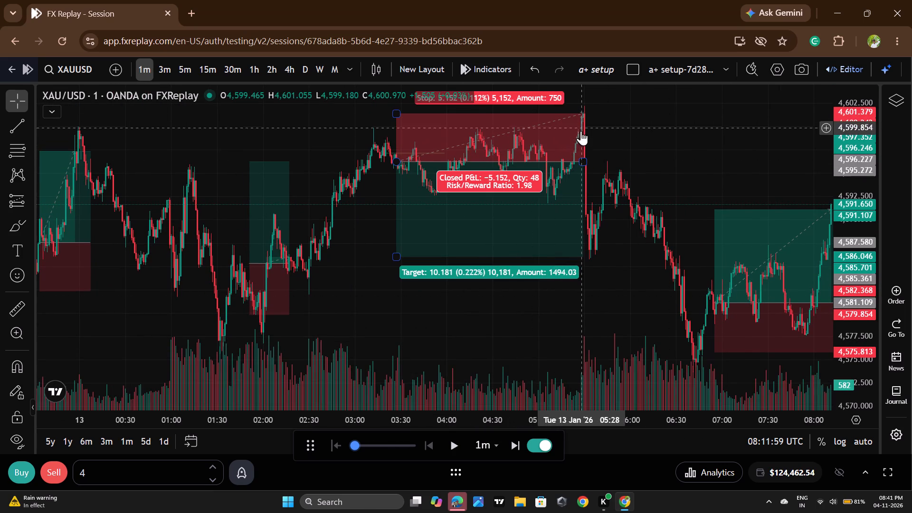
scroll(865, 145, "down", 4)
scroll(398, 268, "down", 6)
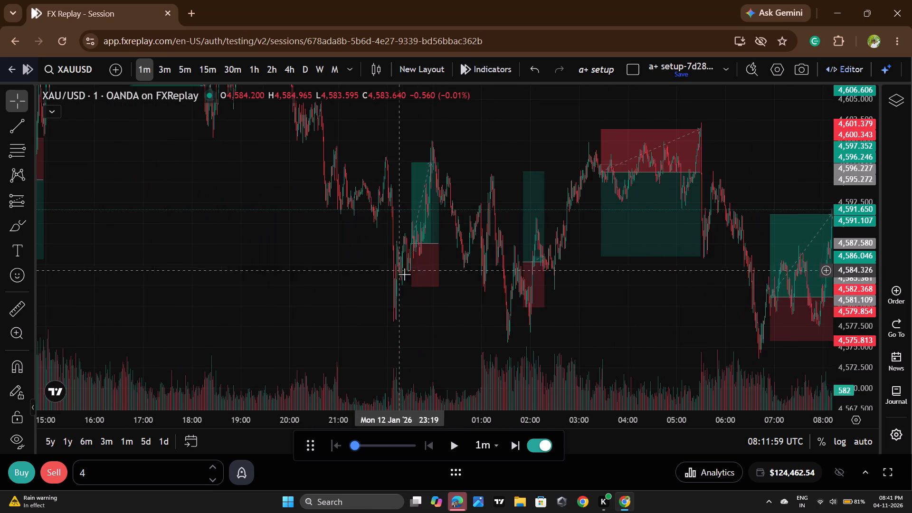
left_click_drag(605, 305, 234, 296)
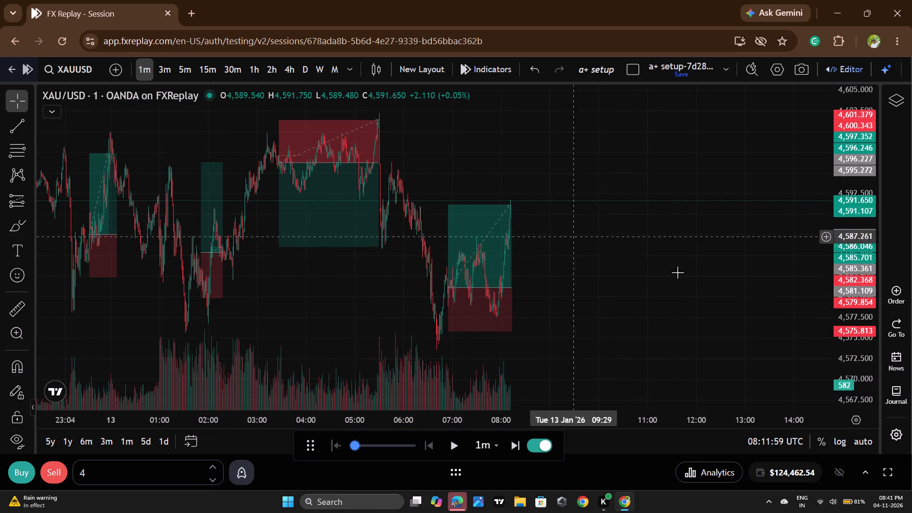
left_click_drag(654, 171, 671, 219)
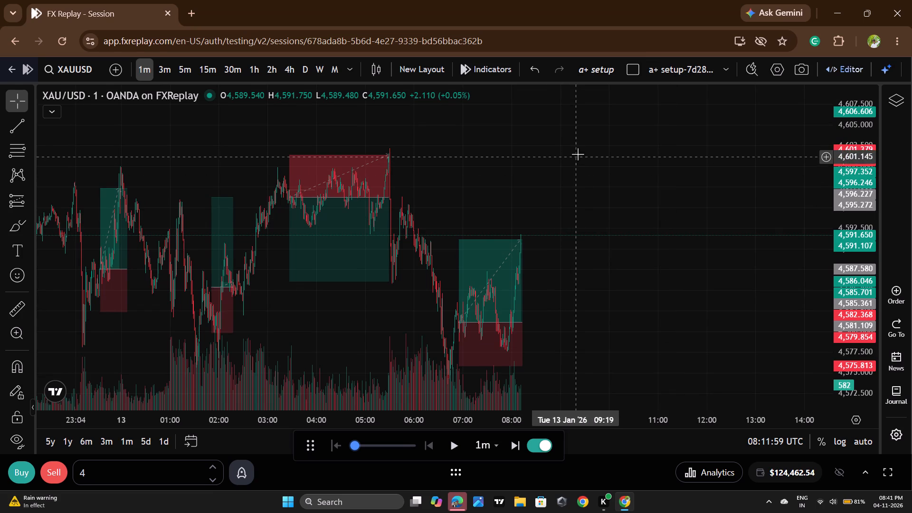
scroll(660, 132, "down", 4)
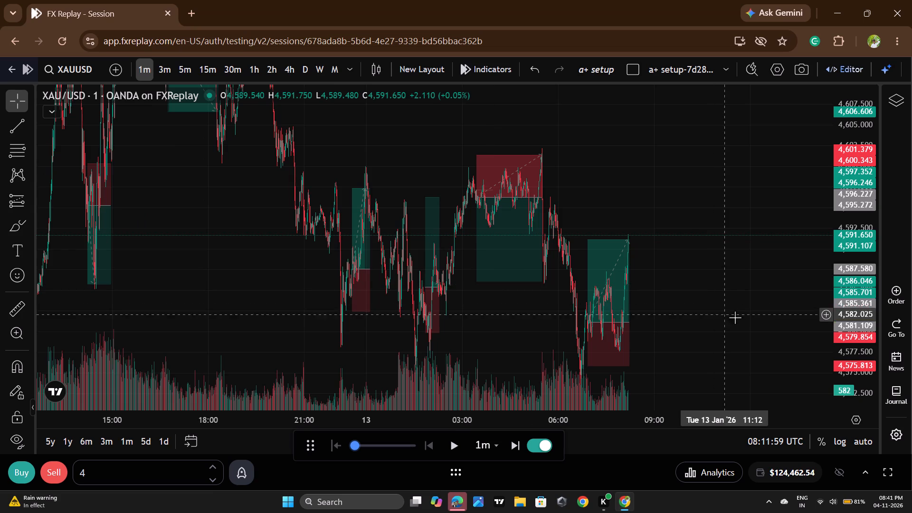
Draw a horizontal trend line at about 4,596.306 from about 05:41 to 09:37 on 13 January.
left_click(7, 128)
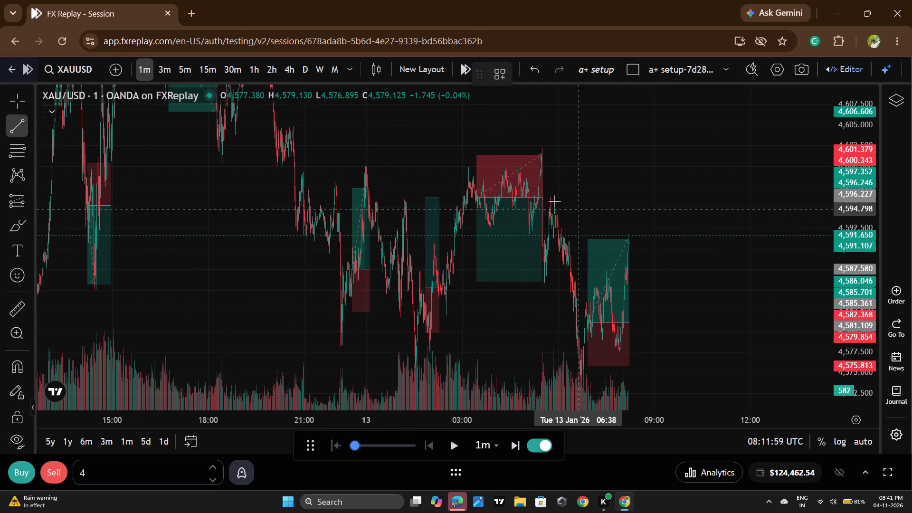
left_click(549, 197)
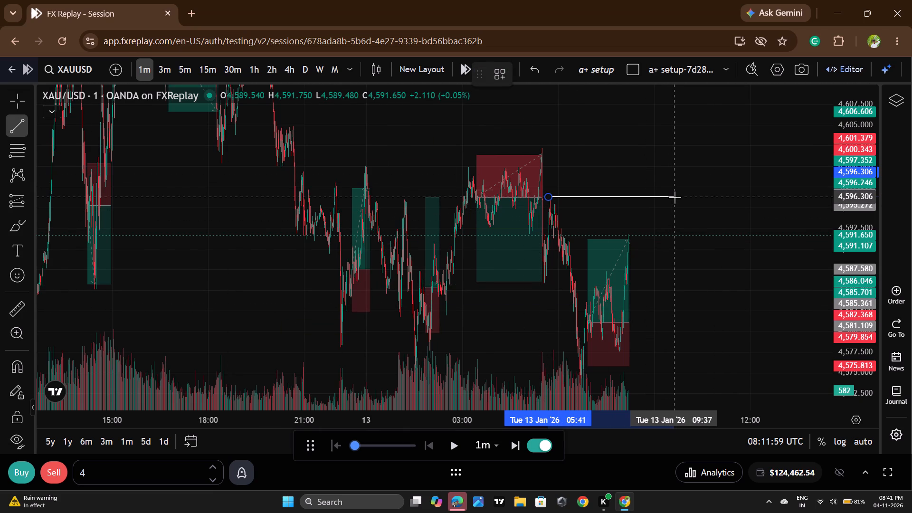
left_click(674, 197)
left_click(693, 269)
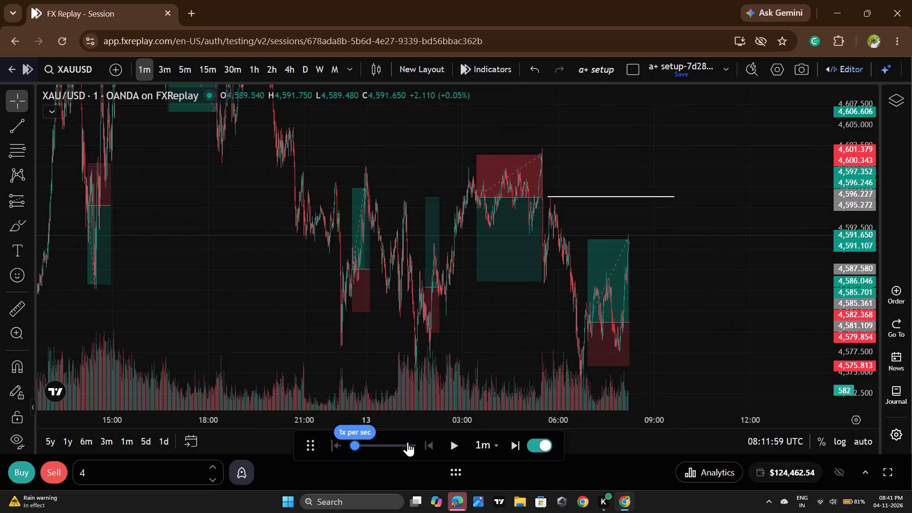
Raise the replay speed to near its maximum and start the replay at the 1m interval.
left_click(408, 442)
left_click(446, 445)
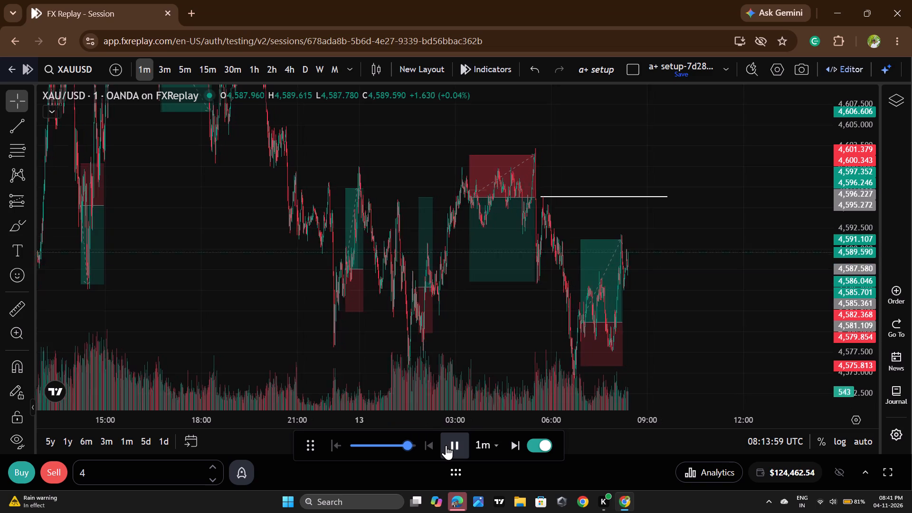
Pause the replay at about 08:40 on 13 January, where price reaches the white horizontal line.
left_click(446, 445)
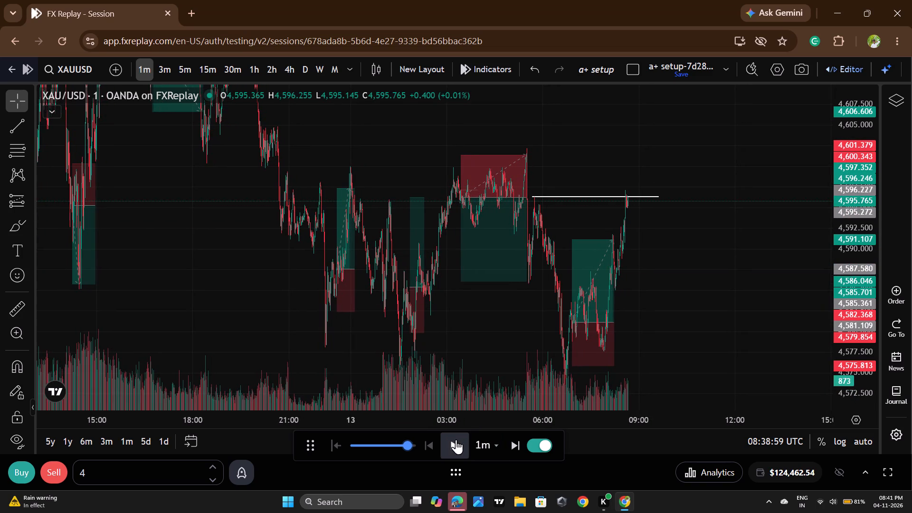
Draw a green rectangle zone from about 4,593.871 to 4,594.996, spanning about 08:32 to 09:32 on 13 January.
scroll(717, 318, "up", 15)
left_click_drag(295, 269, 693, 255)
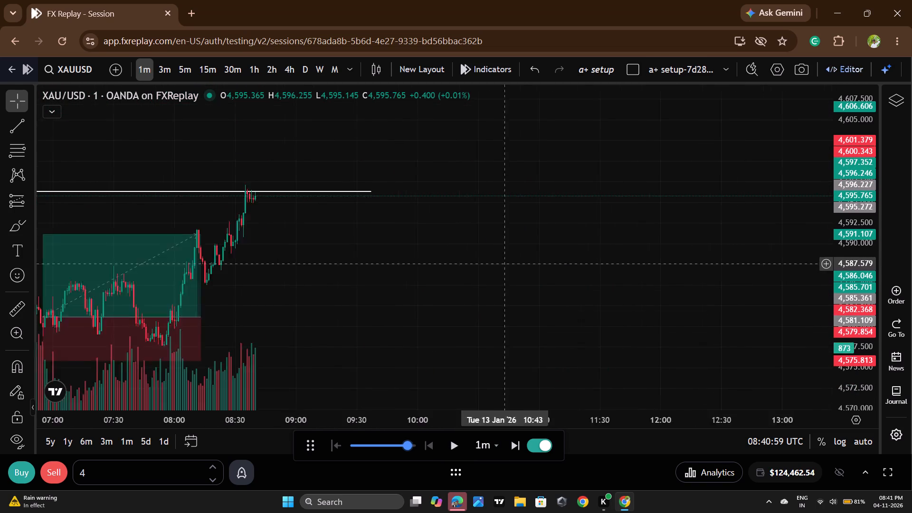
left_click_drag(693, 255, 751, 255)
scroll(874, 250, "up", 17)
scroll(743, 259, "up", 4)
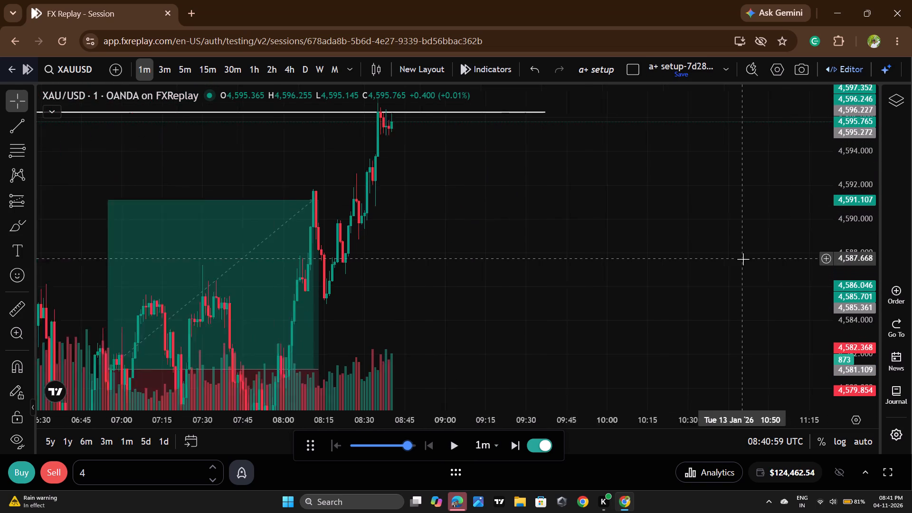
left_click_drag(462, 251, 517, 274)
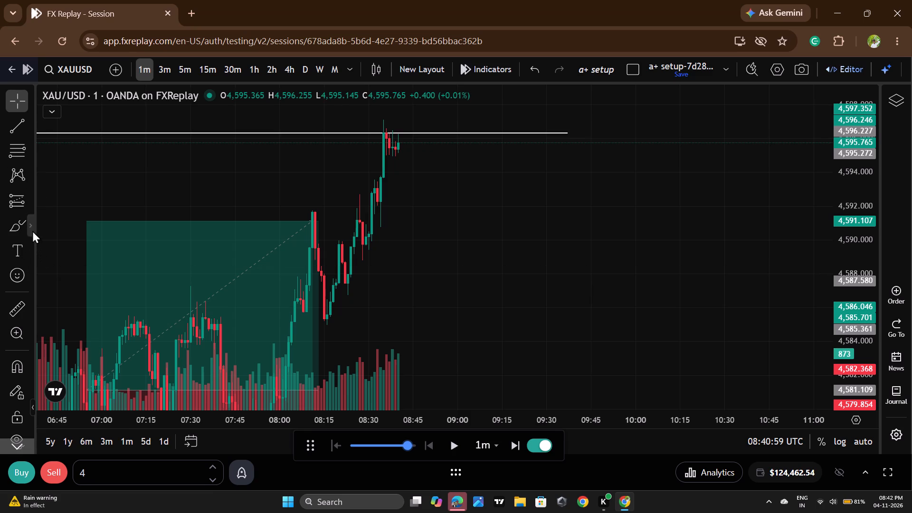
left_click(32, 230)
left_click(76, 344)
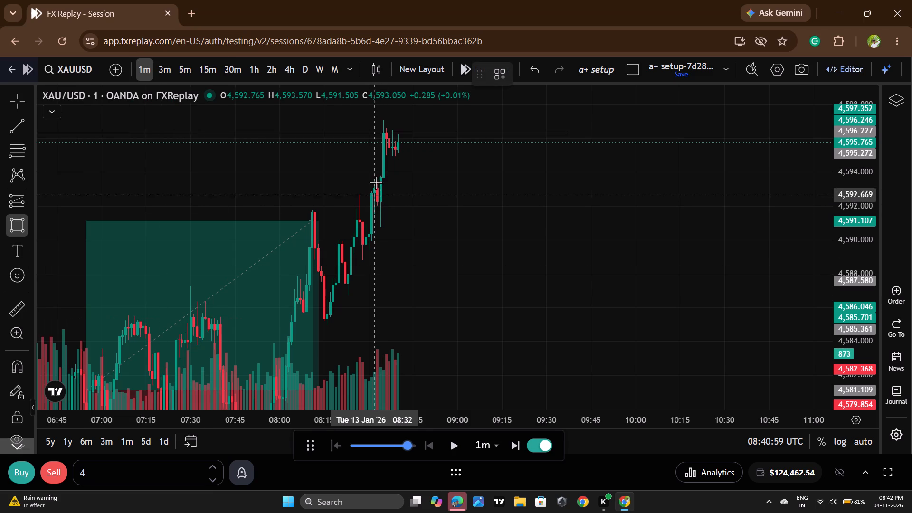
left_click(376, 175)
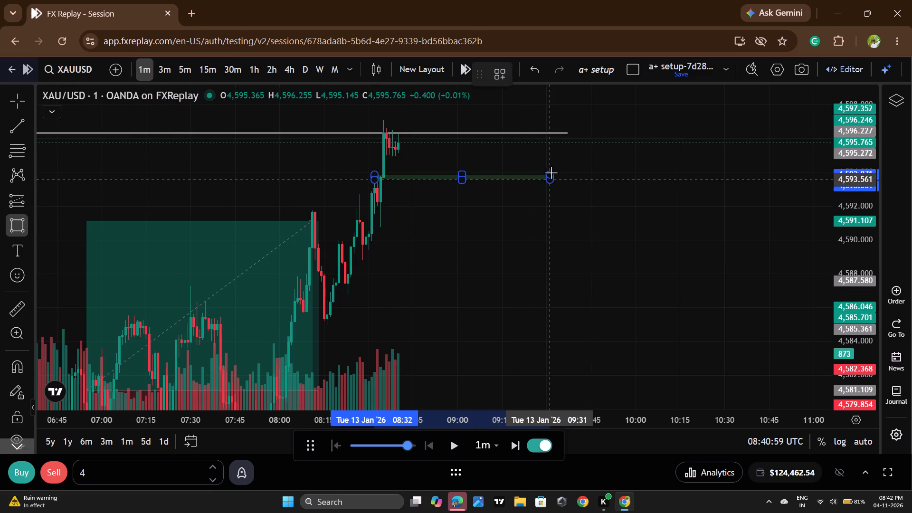
left_click(553, 156)
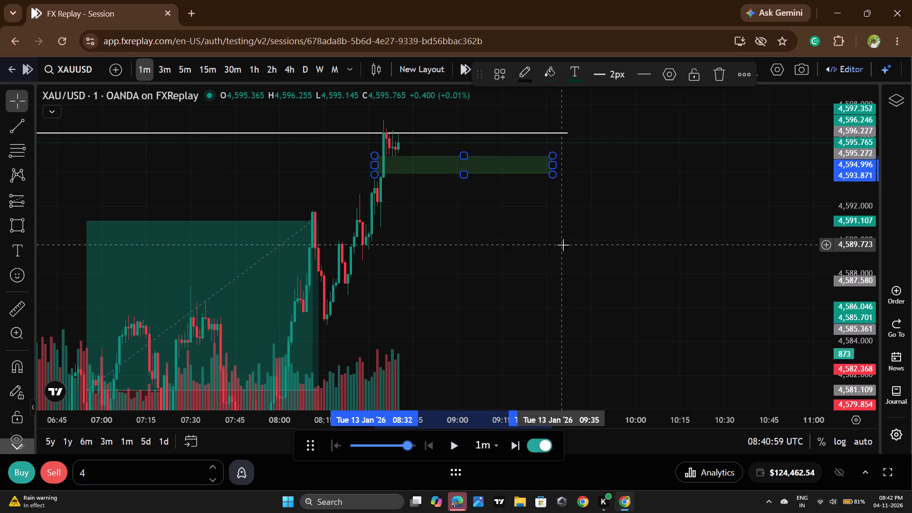
left_click(563, 245)
Advance the replay in short bursts to 08:44:59, lowering the replay speed to 4x per sec.
double_click(447, 443)
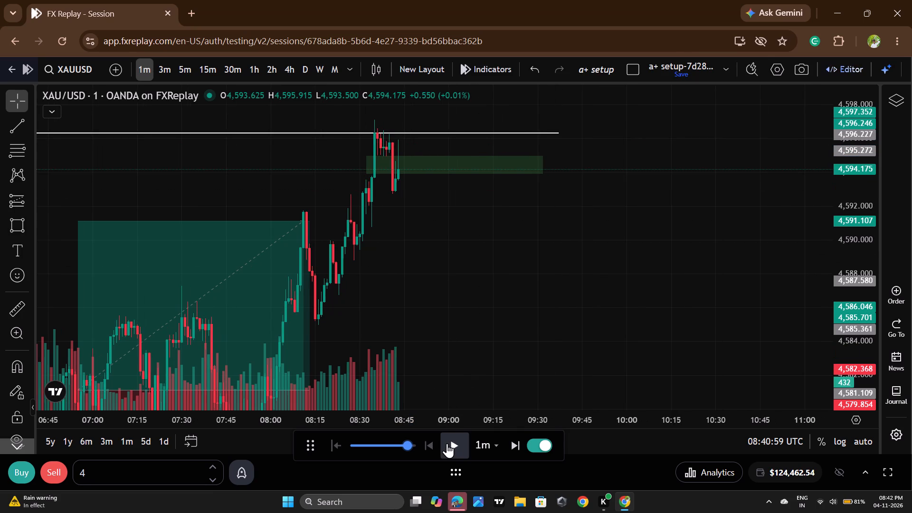
left_click(365, 443)
double_click(458, 446)
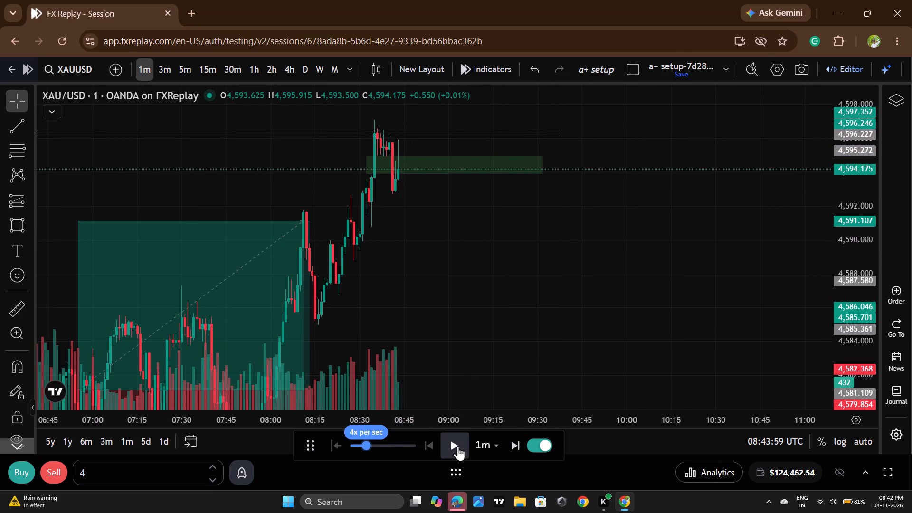
double_click(458, 446)
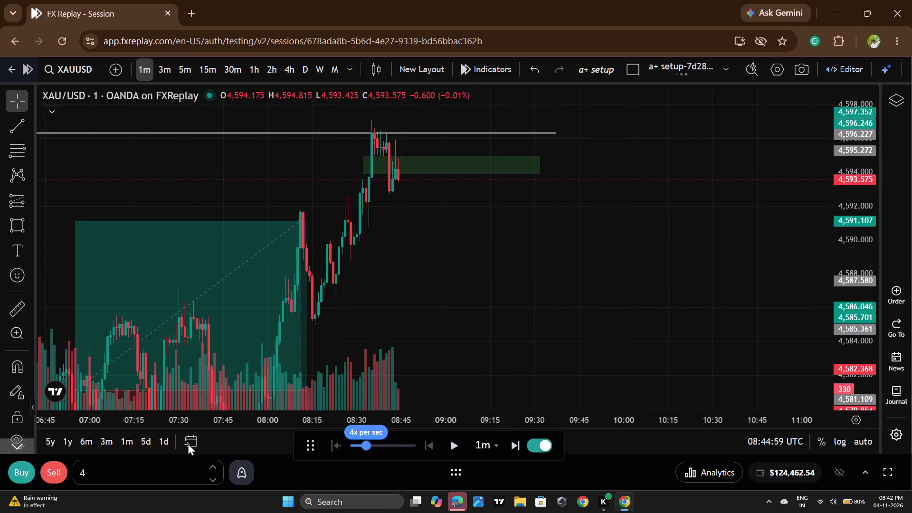
Open a market sell on XAUUSD with quantity 4 at 4,593.575.
scroll(463, 305, "down", 3)
left_click(57, 467)
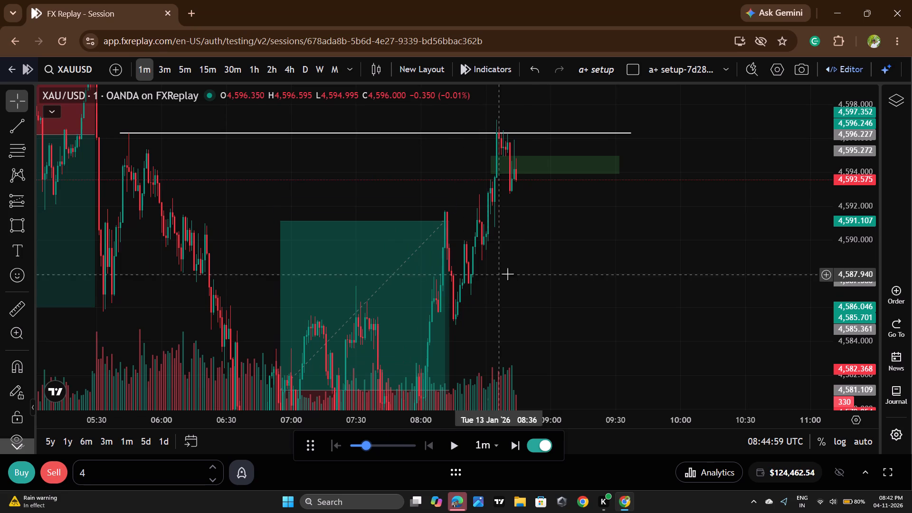
Add a stop loss to the open sell position at 4,598.640, above the white line and the recent high.
left_click_drag(656, 289, 658, 383)
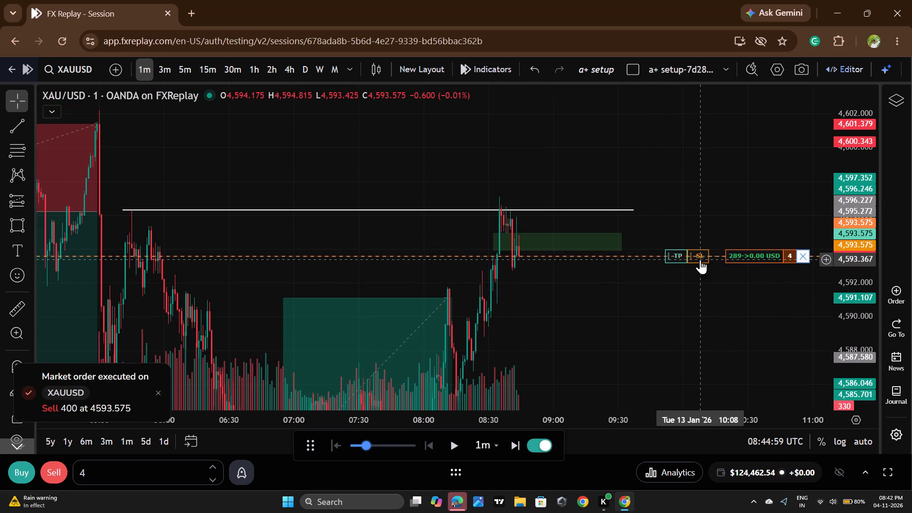
left_click_drag(701, 259, 716, 173)
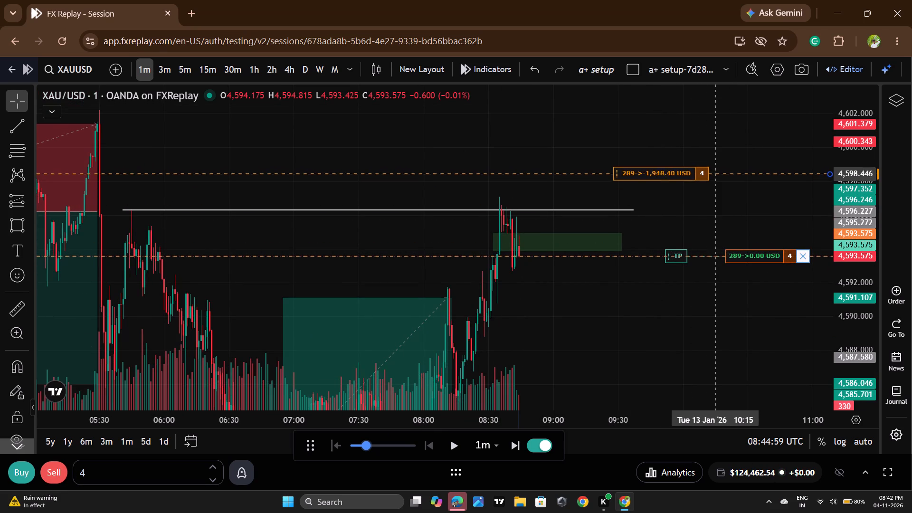
left_click_drag(716, 173, 718, 171)
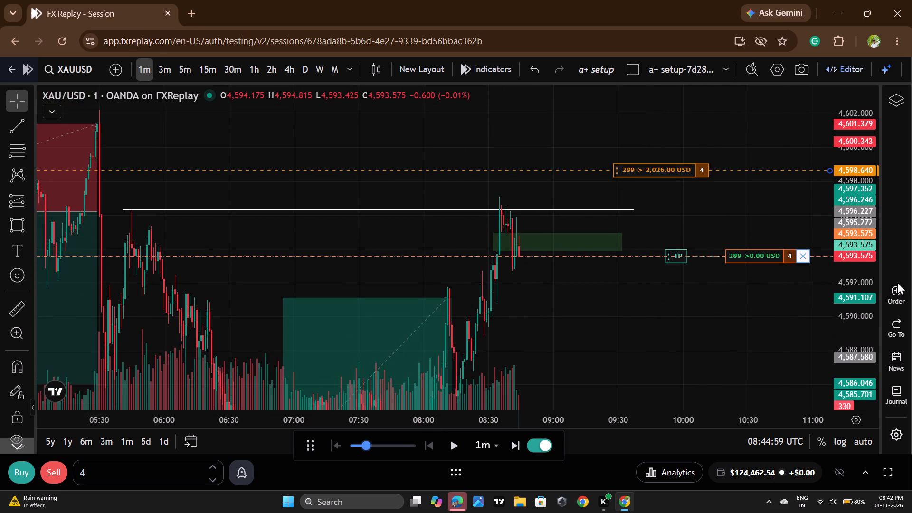
Add a take profit to the open sell position at 4,583.384.
scroll(852, 213, "down", 4)
scroll(605, 338, "down", 1)
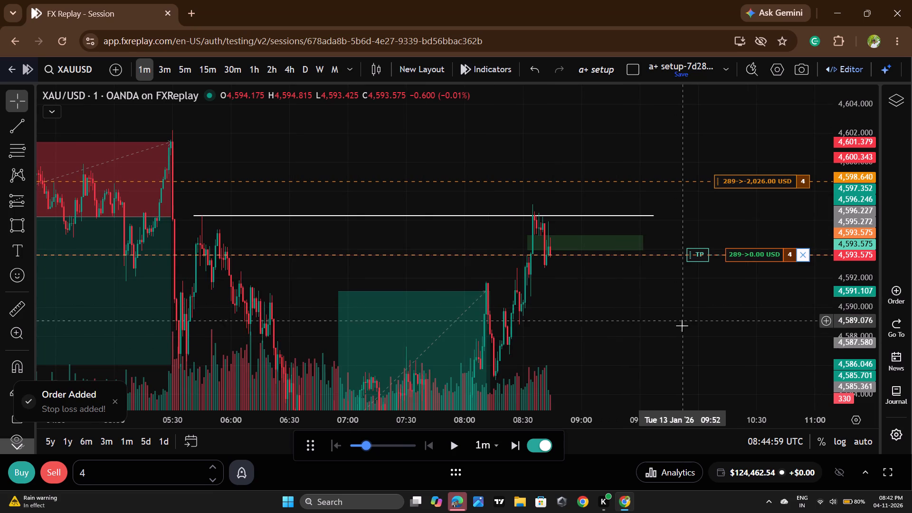
left_click_drag(682, 325, 624, 264)
left_click_drag(698, 215, 716, 319)
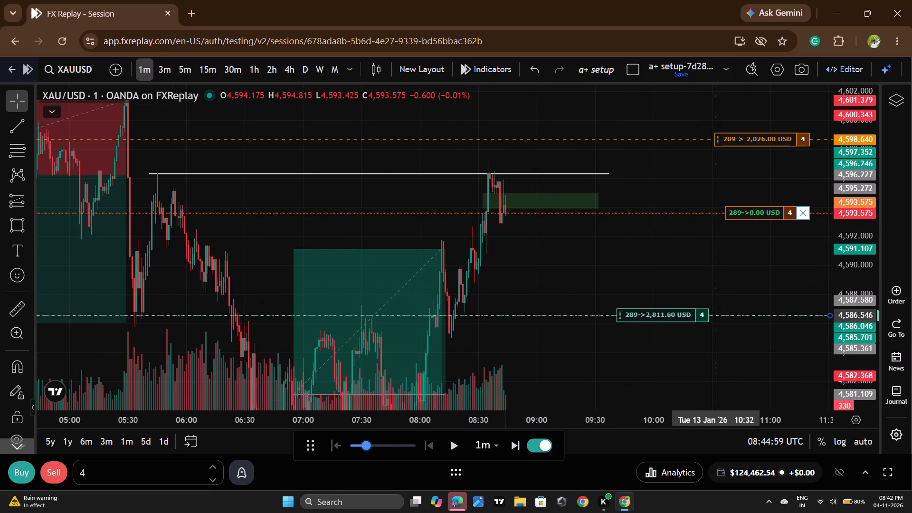
left_click_drag(716, 319, 723, 363)
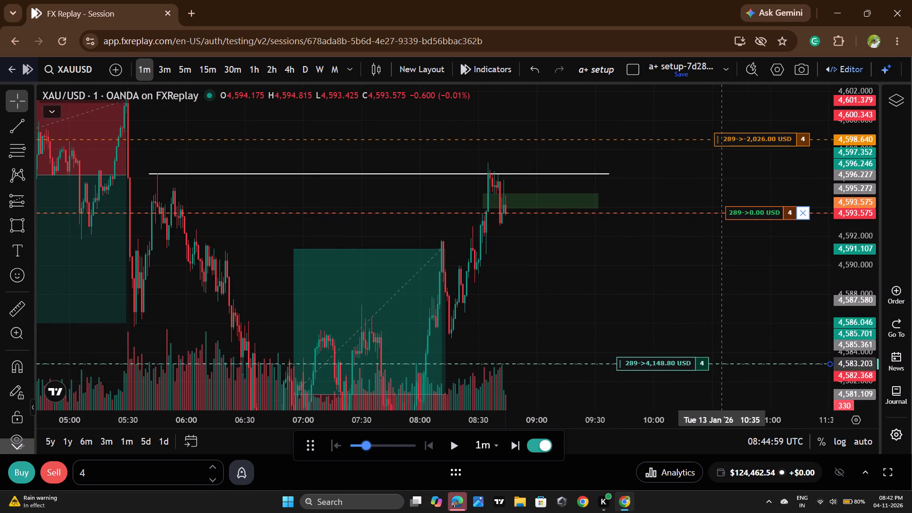
left_click_drag(723, 363, 723, 361)
Draw a short position from 08:45 to about 09:38 with entry about 4,593.458, stop about 4,598.609 and target about 4,583.339.
left_click(32, 200)
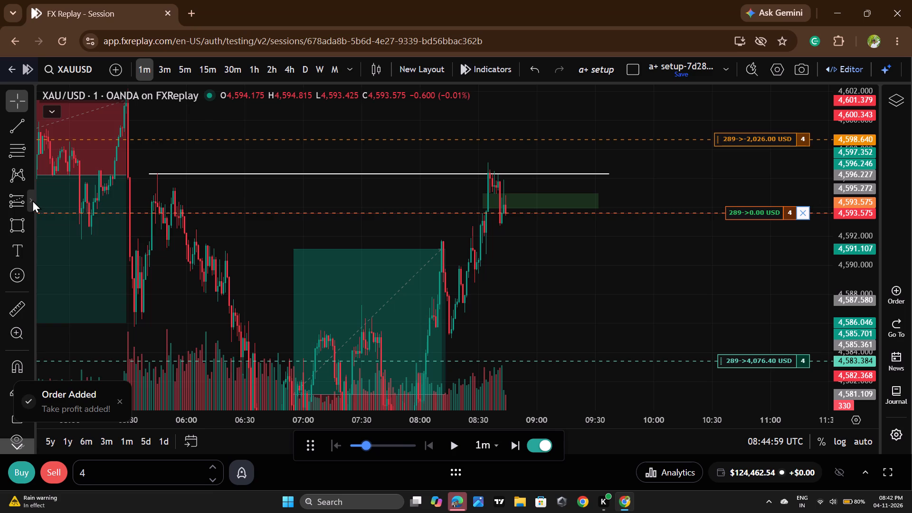
left_click(79, 160)
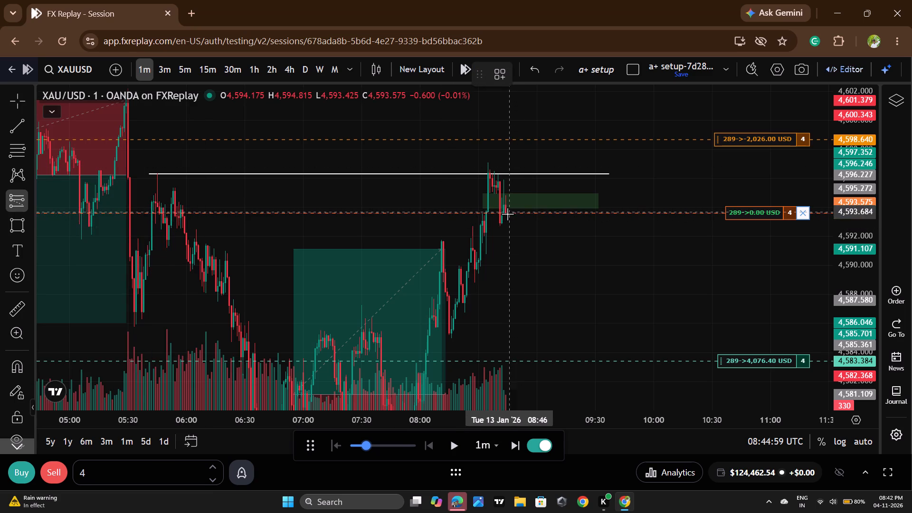
left_click(506, 216)
left_click_drag(507, 132, 507, 133)
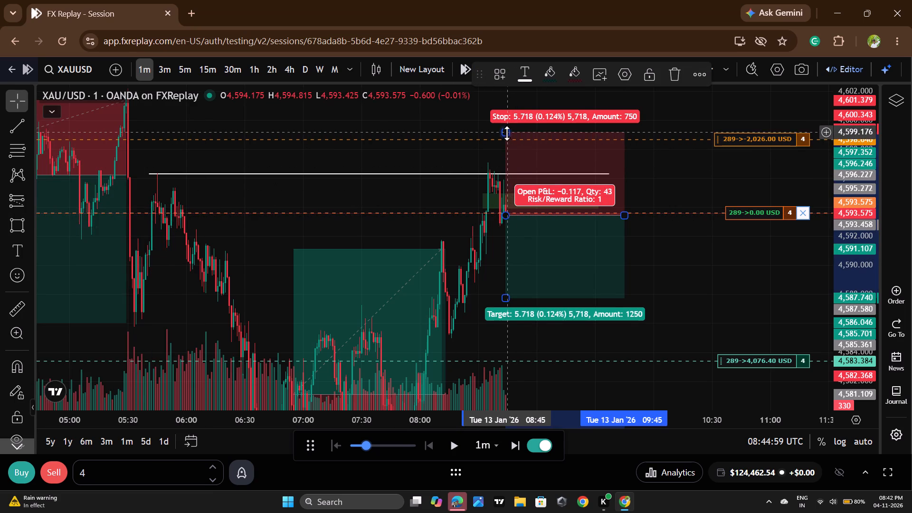
left_click_drag(507, 133, 508, 141)
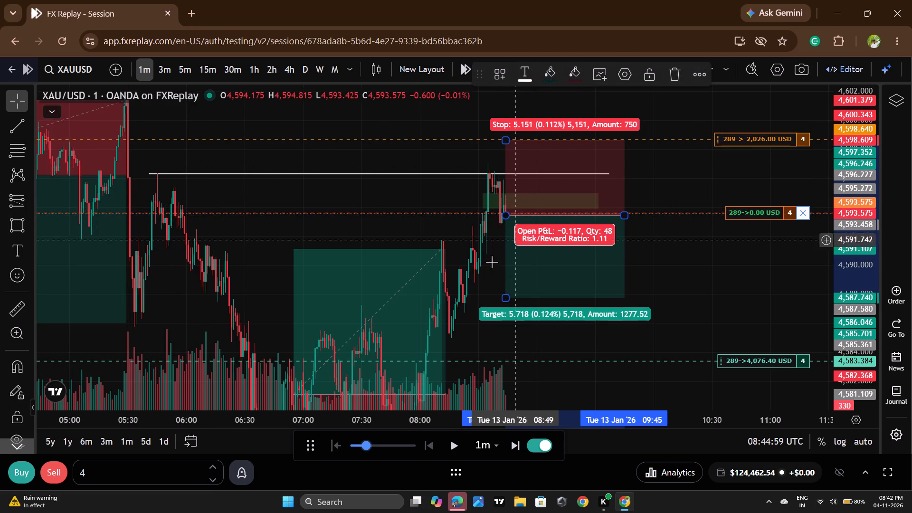
left_click_drag(507, 297, 504, 362)
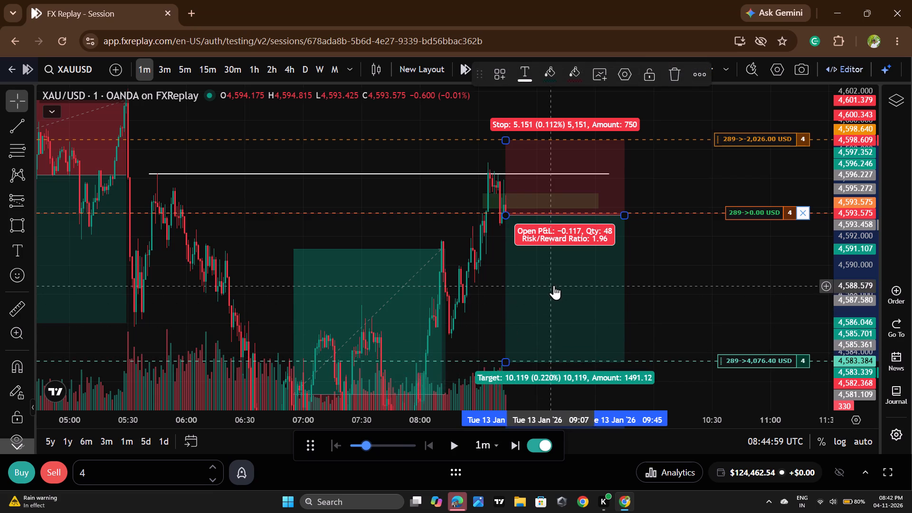
left_click_drag(624, 216, 611, 216)
left_click(715, 300)
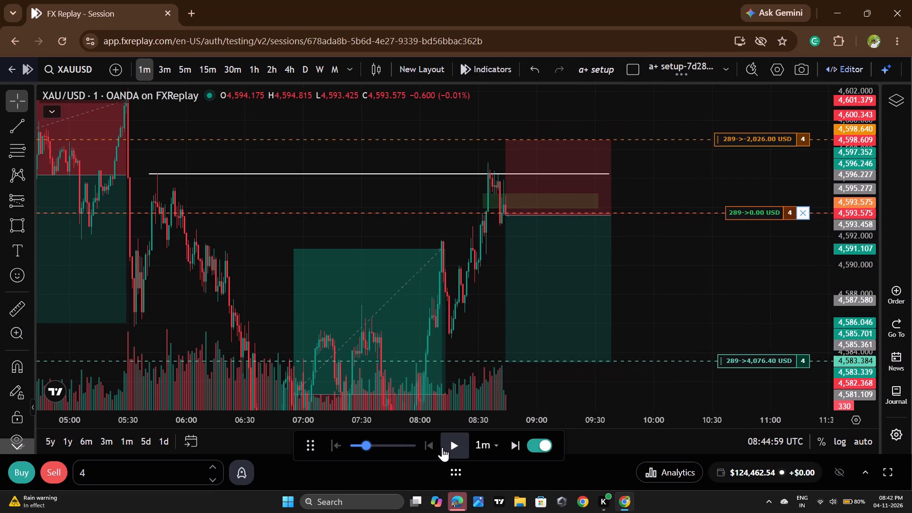
Play the replay in short bursts to 09:55:59 to follow the open sell, raising the speed to 13x per sec.
left_click(446, 446)
left_click(446, 446)
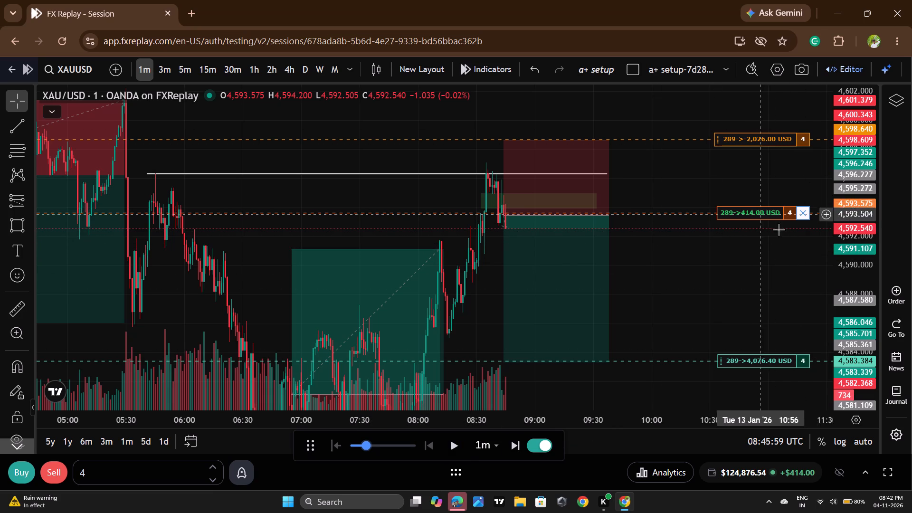
scroll(844, 188, "down", 4)
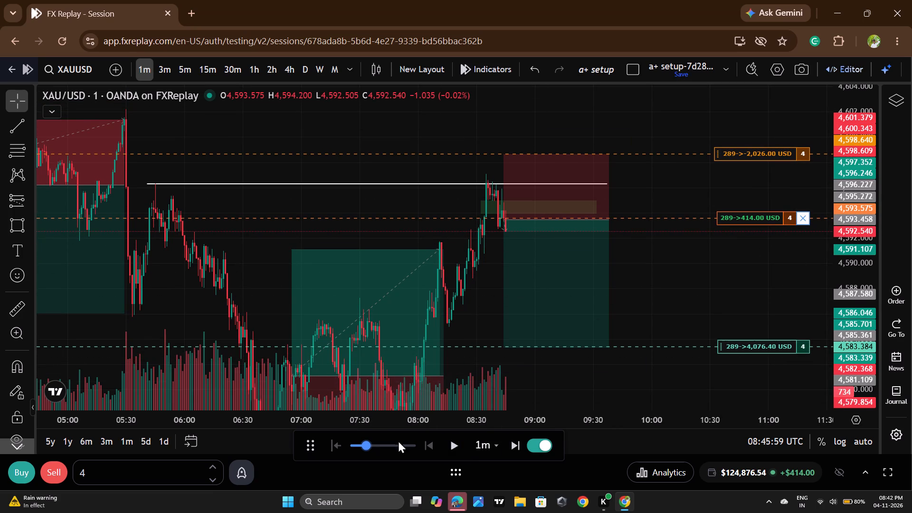
left_click(399, 447)
left_click(440, 445)
left_click(450, 444)
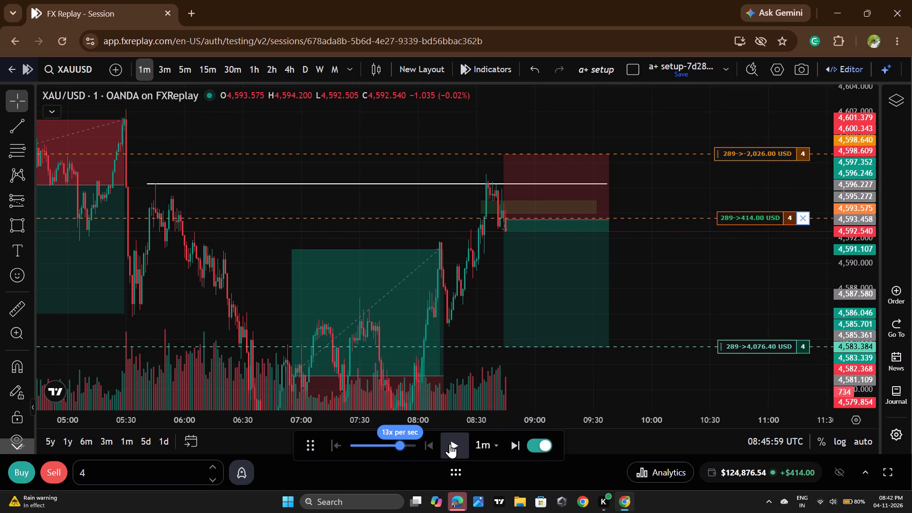
double_click(450, 444)
double_click(450, 444)
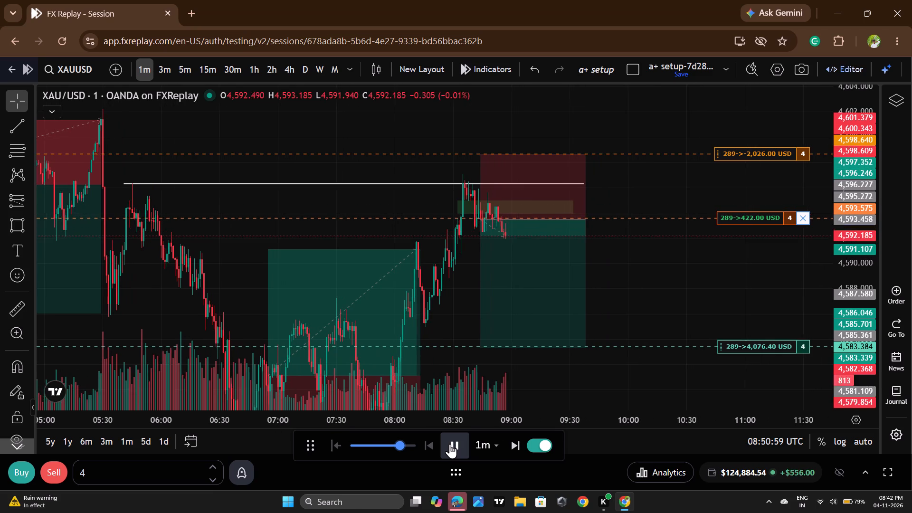
double_click(450, 444)
double_click(450, 444)
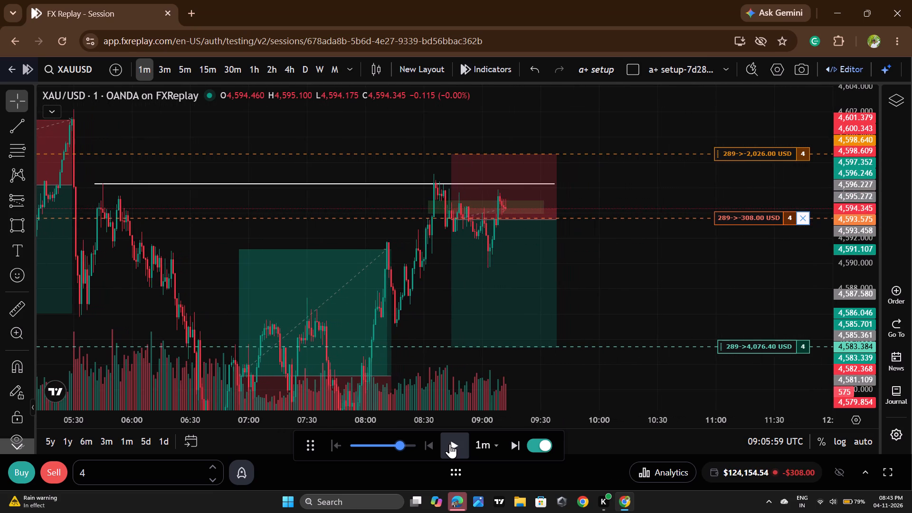
double_click(450, 444)
left_click(450, 444)
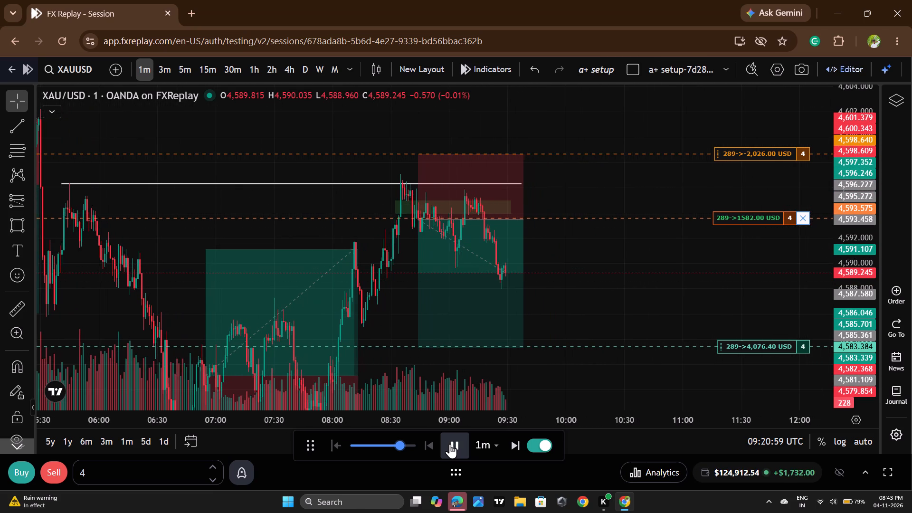
left_click(450, 444)
double_click(450, 444)
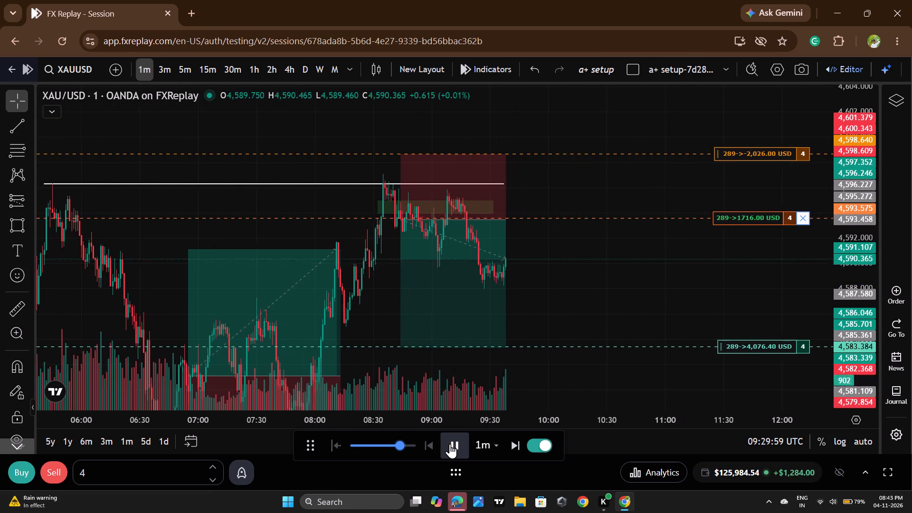
double_click(450, 444)
left_click(450, 444)
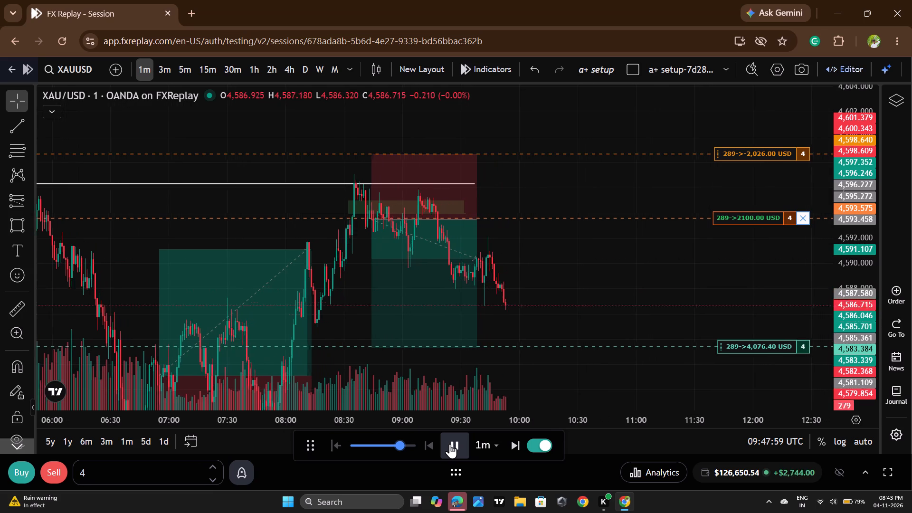
Move the sell position's stop loss to 4,593.355, just below the entry price.
left_click_drag(755, 155, 753, 196)
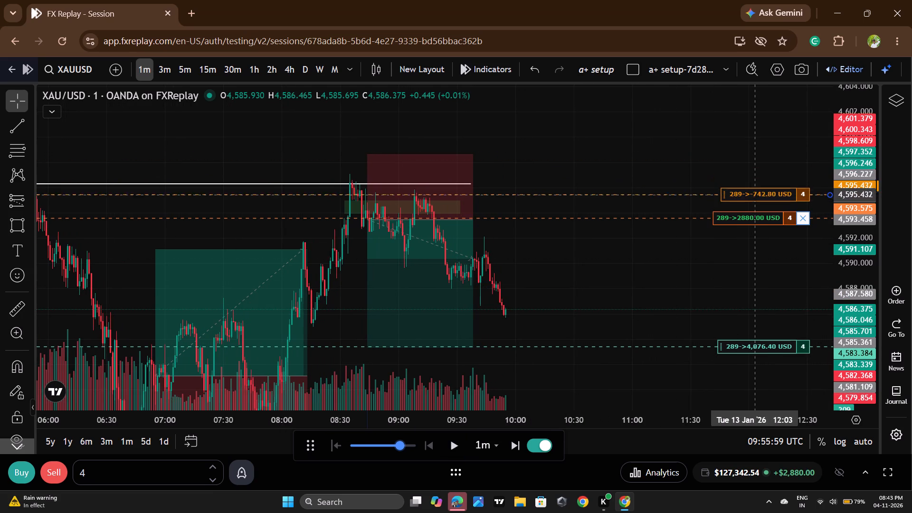
left_click_drag(753, 196, 746, 220)
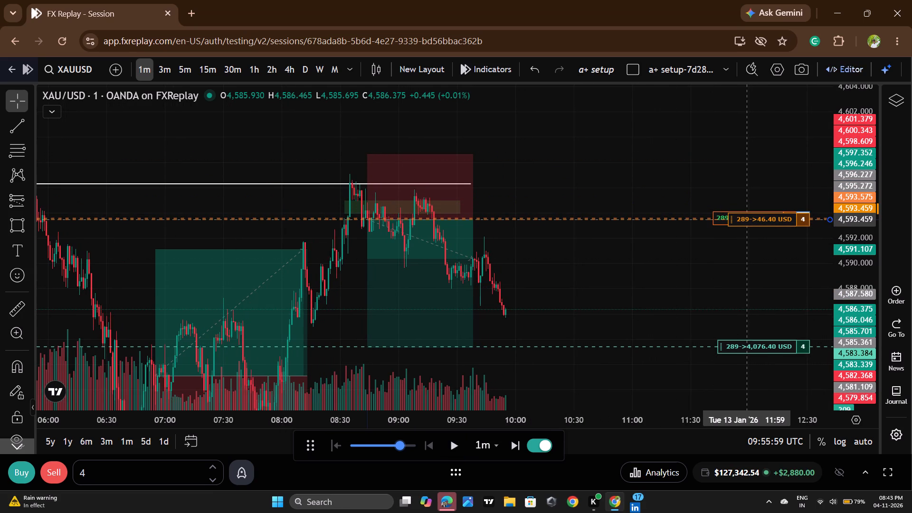
left_click_drag(746, 220, 746, 221)
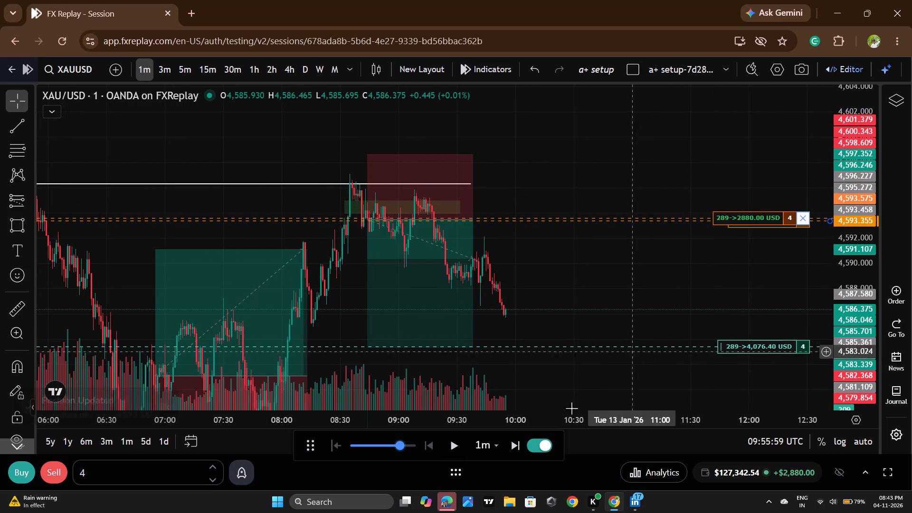
Resume the replay until price reaches the sell position's take profit at 4,583.384.
left_click(454, 448)
double_click(454, 448)
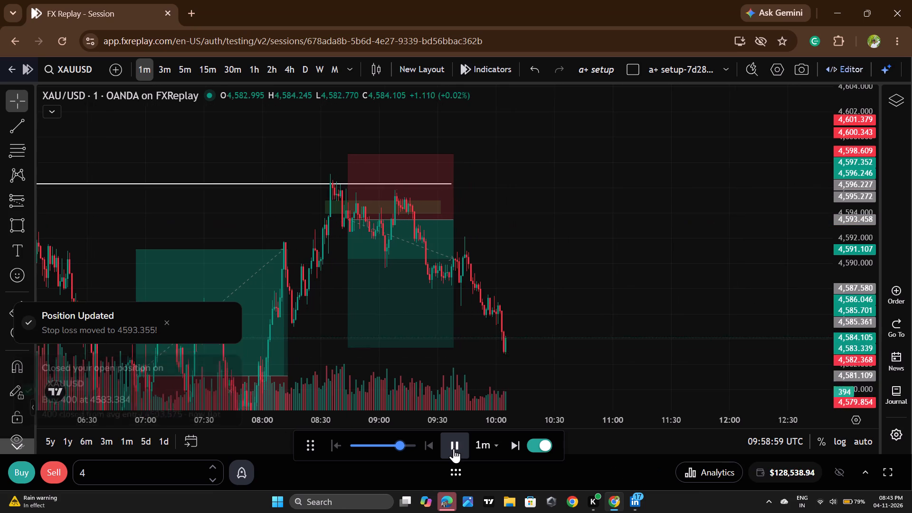
Pause the replay at 10:08:59.
left_click(454, 448)
Extend the end of the latest short position drawing to about 10:12, just past the last replayed candle.
left_click_drag(451, 222, 495, 232)
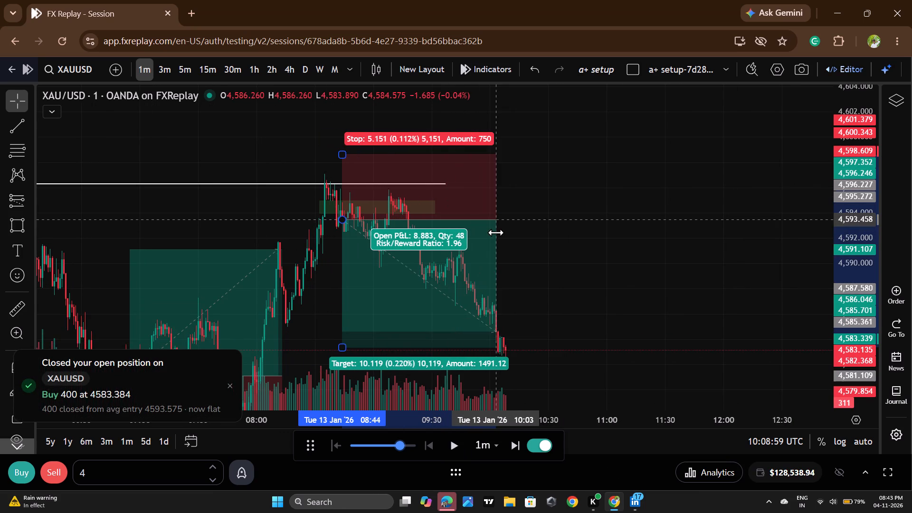
left_click_drag(495, 232, 519, 235)
left_click(568, 280)
scroll(566, 266, "down", 4)
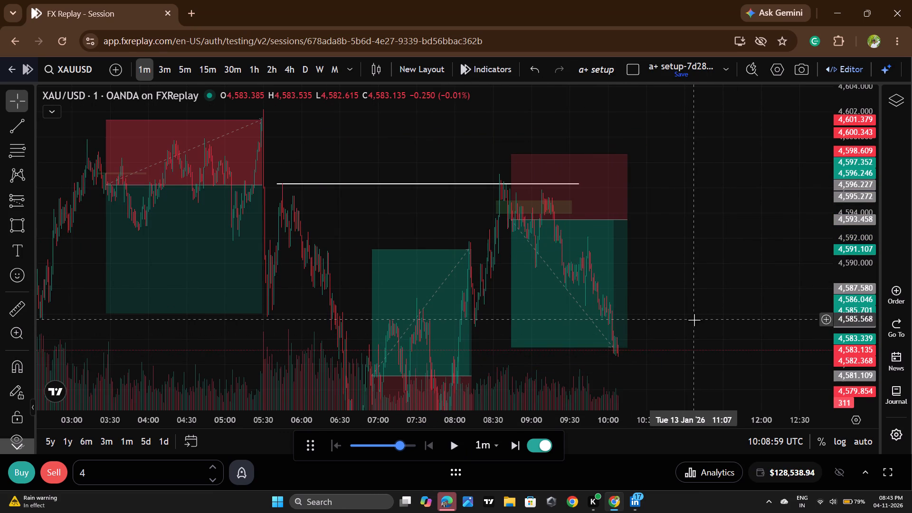
scroll(869, 265, "down", 4)
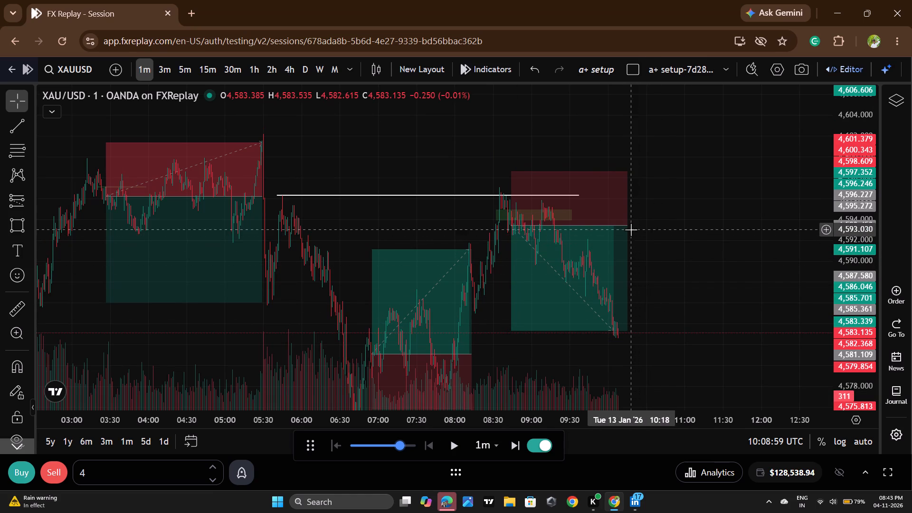
left_click_drag(629, 227, 623, 228)
left_click(671, 252)
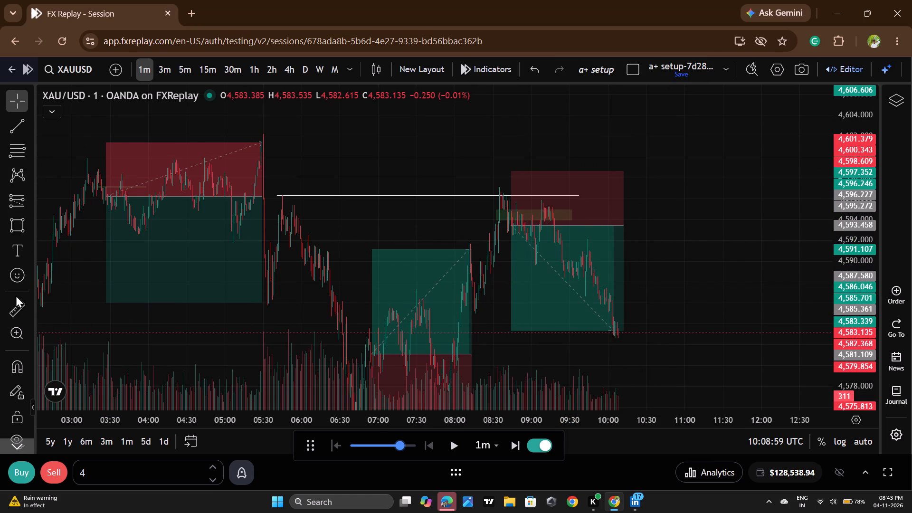
Measure the price move from the short position's entry line down to its target level, then clear the measurement.
left_click(13, 316)
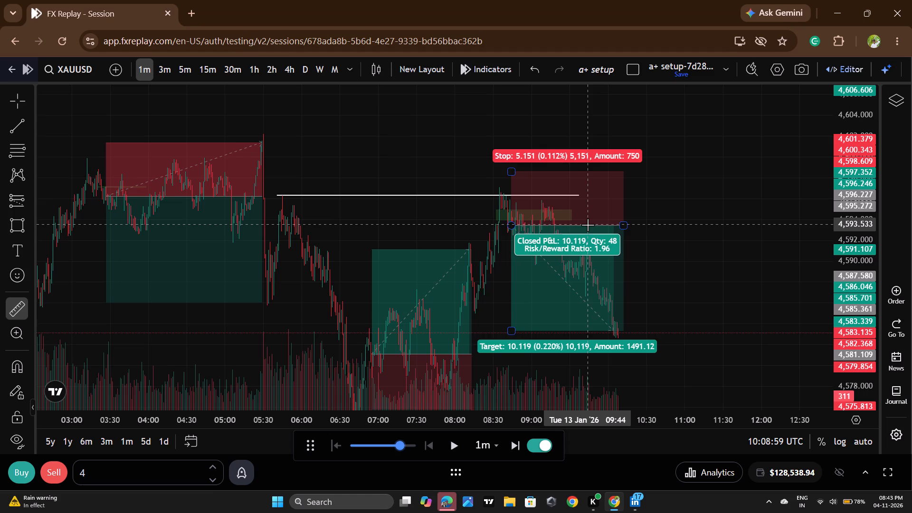
left_click(588, 225)
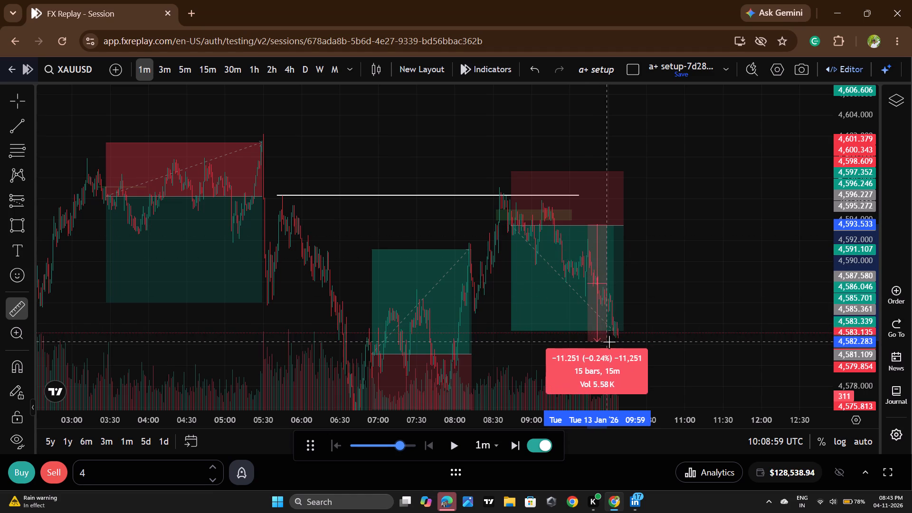
left_click(616, 331)
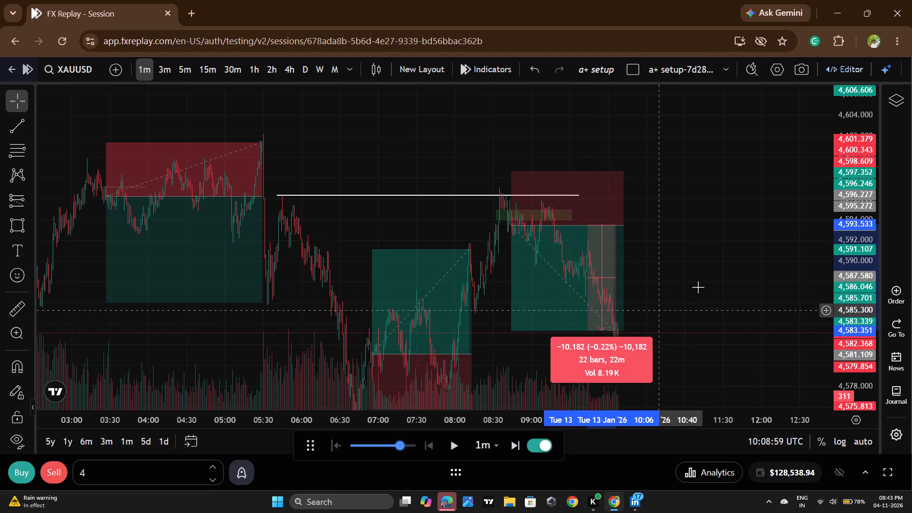
left_click(707, 300)
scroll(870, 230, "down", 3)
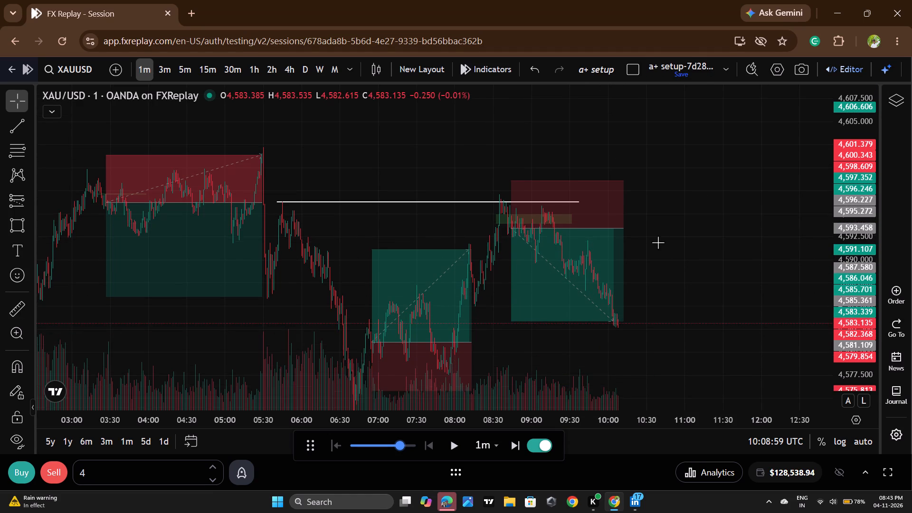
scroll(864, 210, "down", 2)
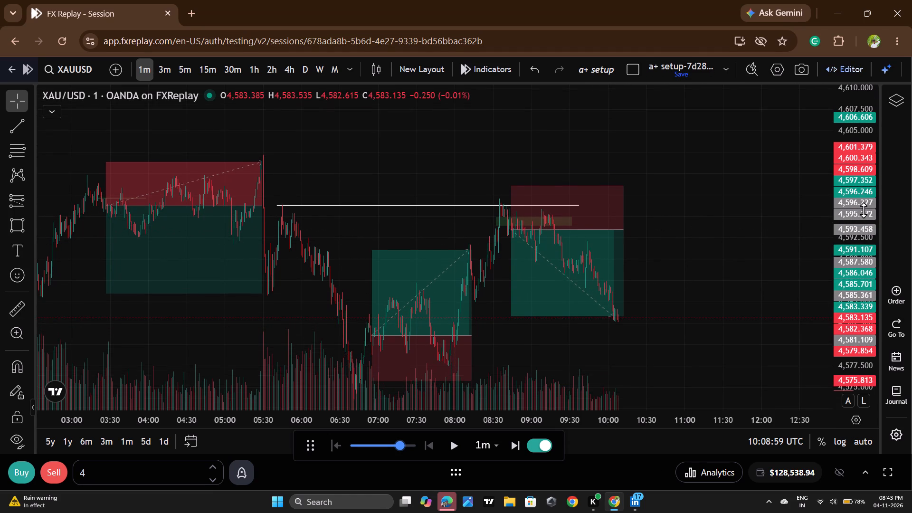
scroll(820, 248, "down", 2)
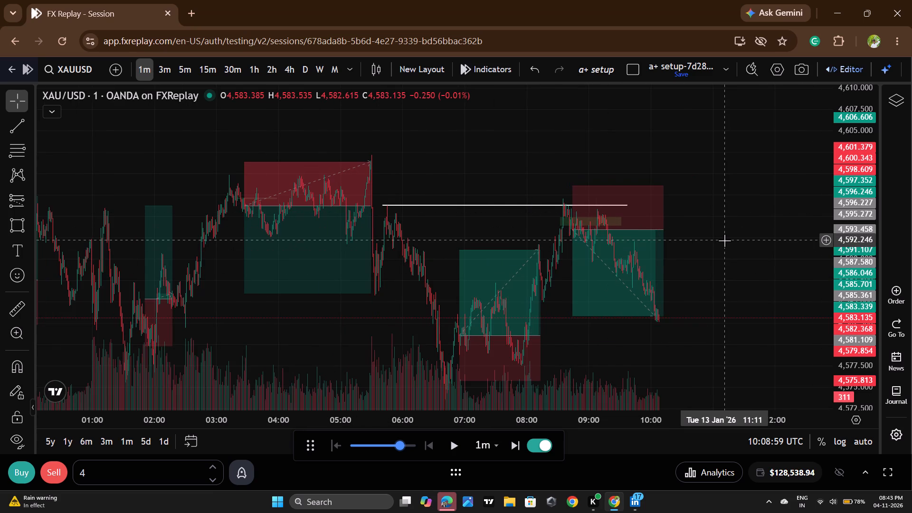
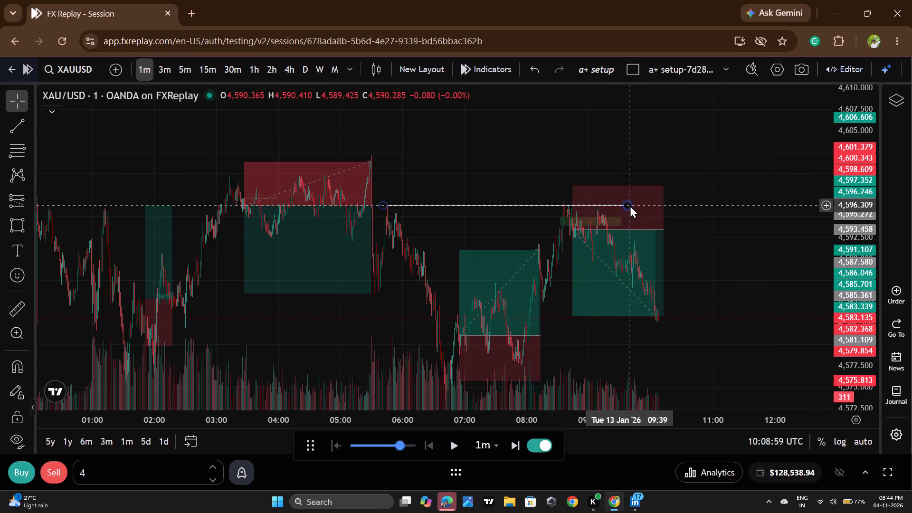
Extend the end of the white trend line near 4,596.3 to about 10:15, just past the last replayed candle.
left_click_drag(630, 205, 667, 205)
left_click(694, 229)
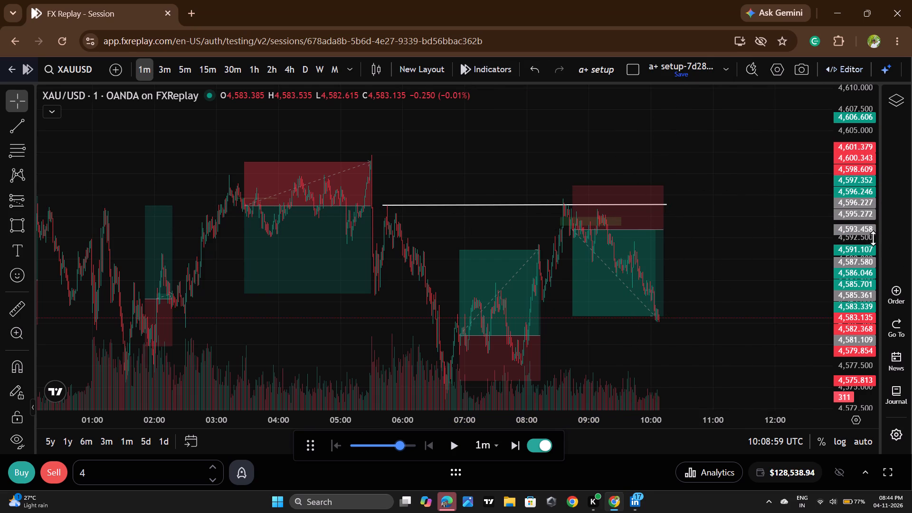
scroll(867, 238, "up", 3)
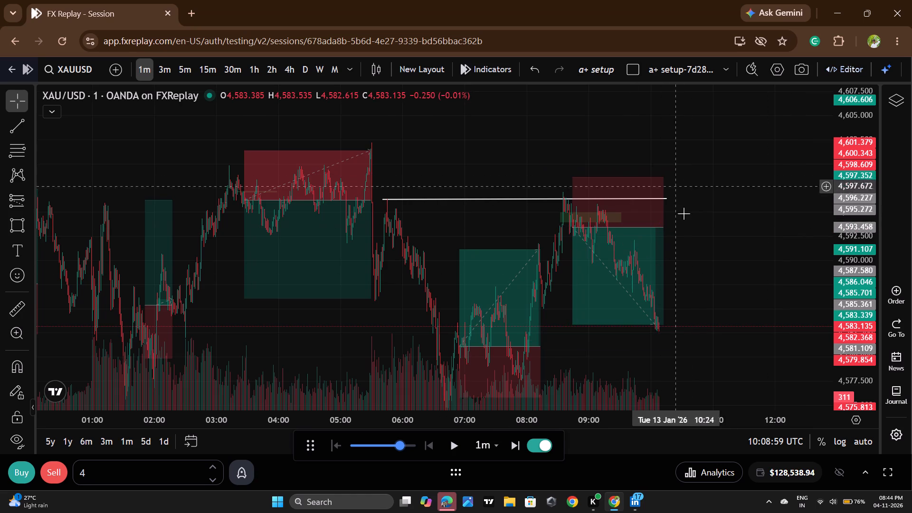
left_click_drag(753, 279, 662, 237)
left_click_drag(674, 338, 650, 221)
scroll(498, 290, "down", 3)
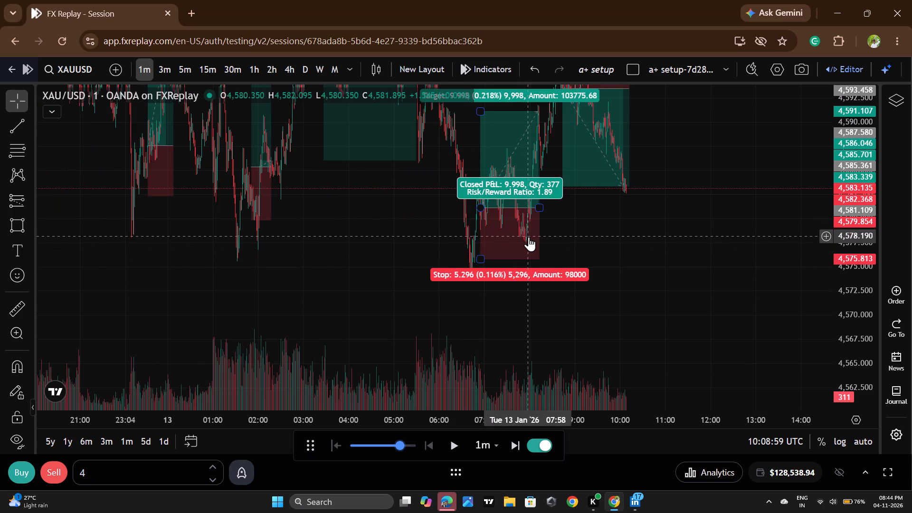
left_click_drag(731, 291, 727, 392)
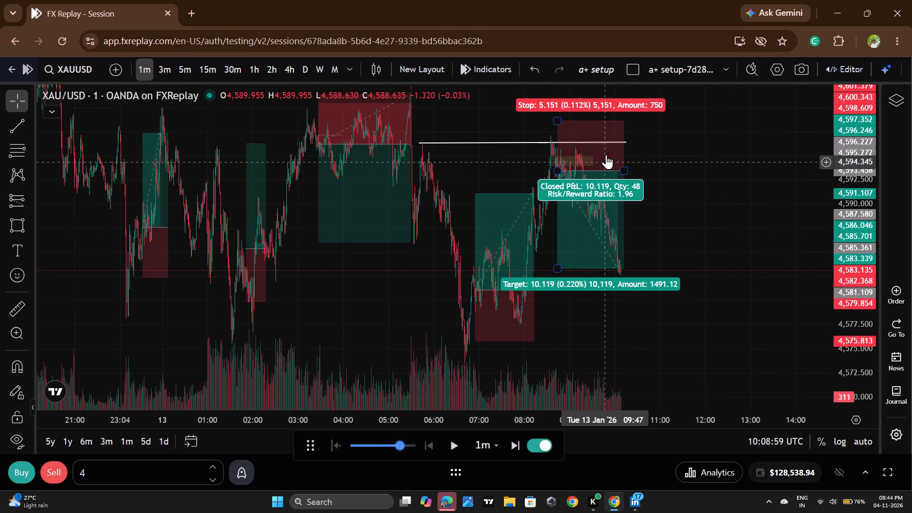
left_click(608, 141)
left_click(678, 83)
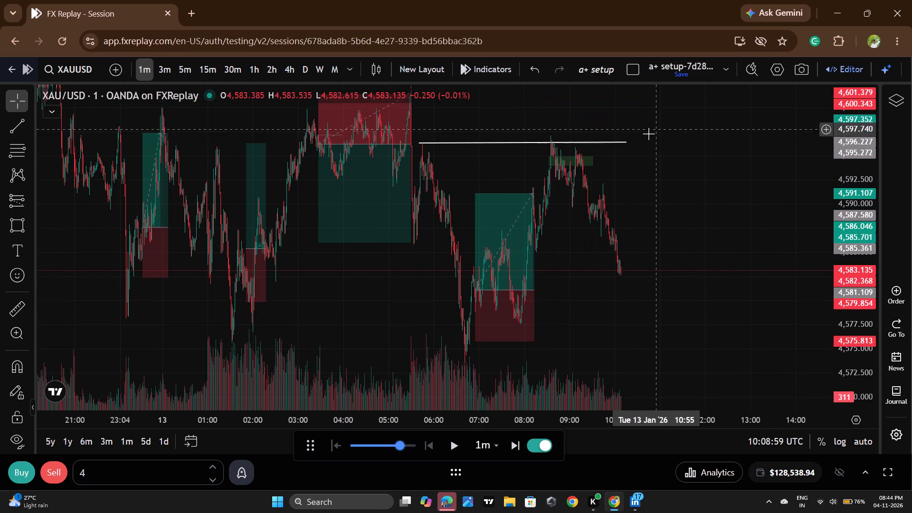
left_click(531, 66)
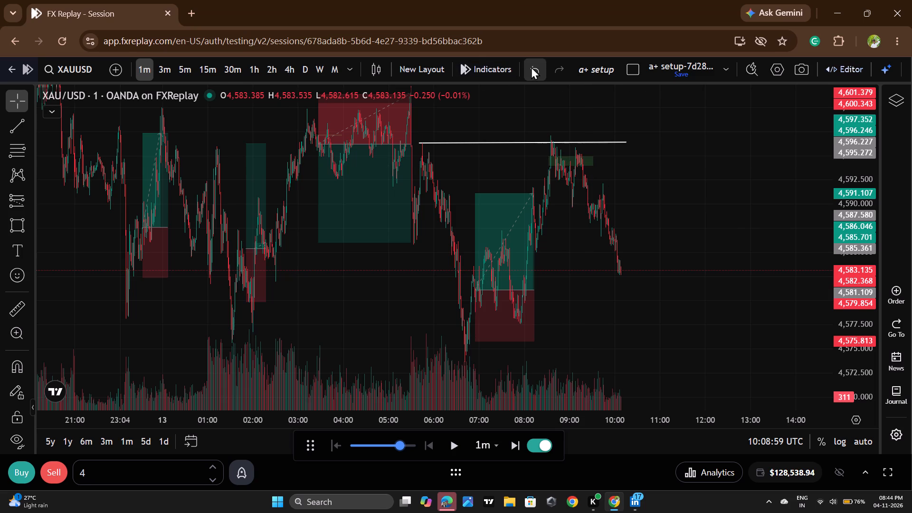
Delete the white trend line that crosses the stop zone of the latest short position drawing.
left_click(628, 142)
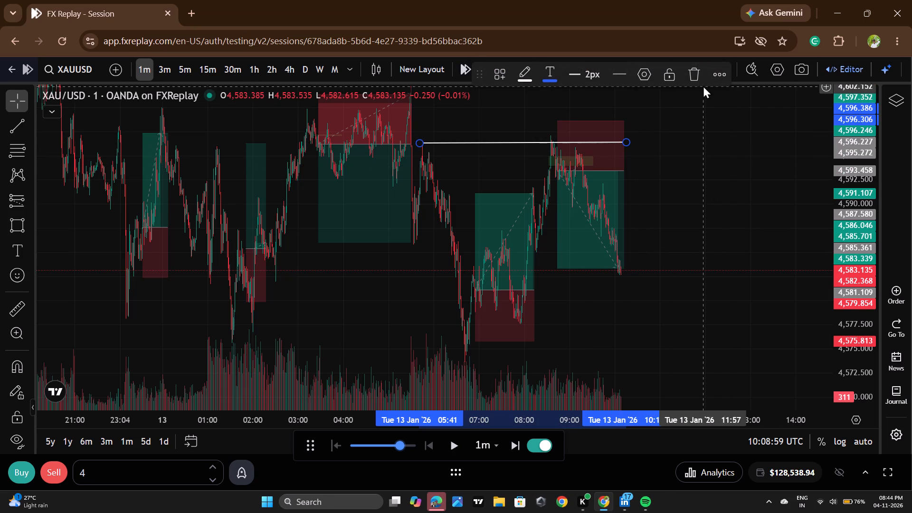
left_click(697, 81)
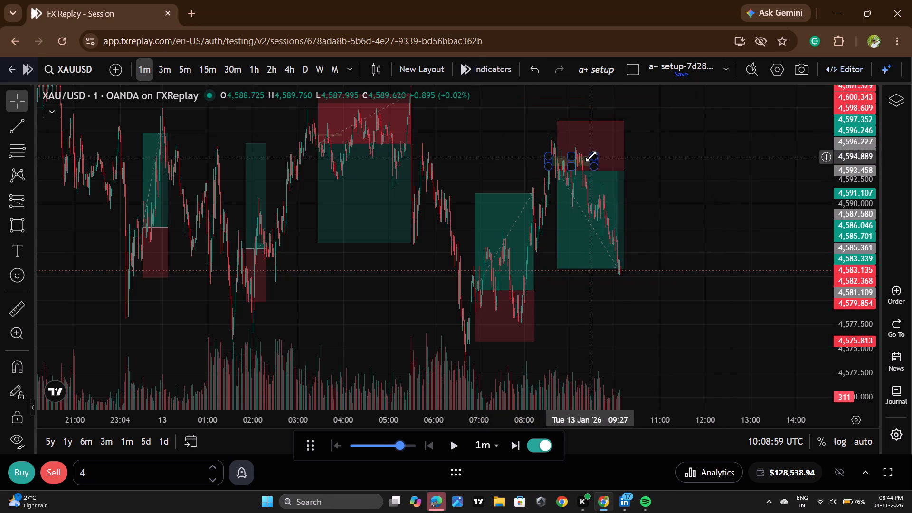
Delete the small box drawing around 4,594.9 at the start of the latest short position's stop zone.
left_click(591, 156)
left_click(715, 71)
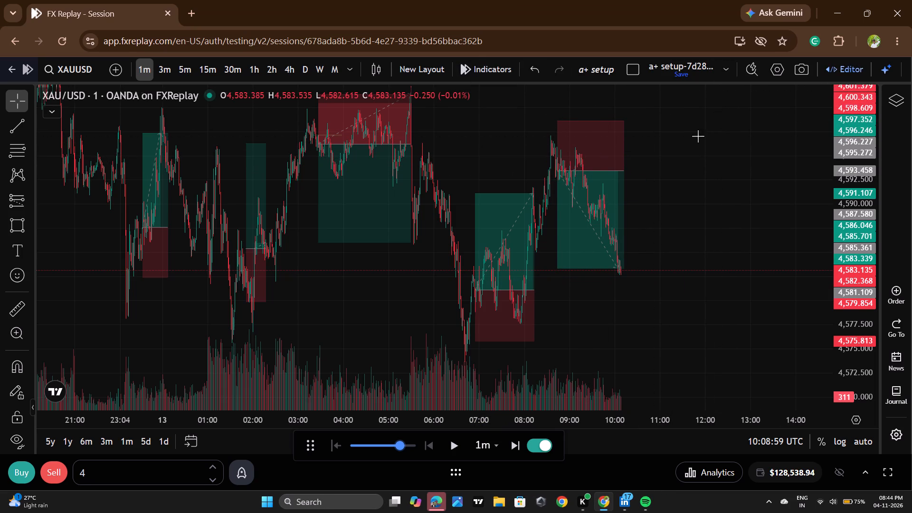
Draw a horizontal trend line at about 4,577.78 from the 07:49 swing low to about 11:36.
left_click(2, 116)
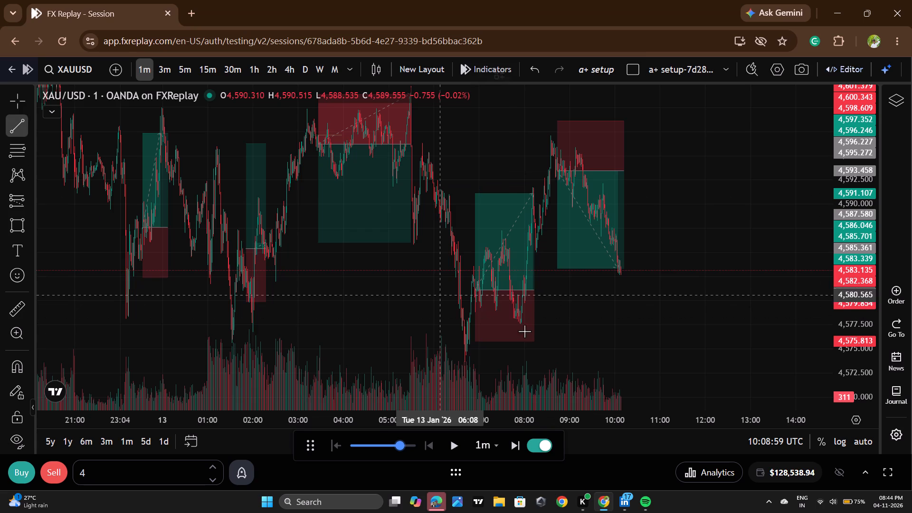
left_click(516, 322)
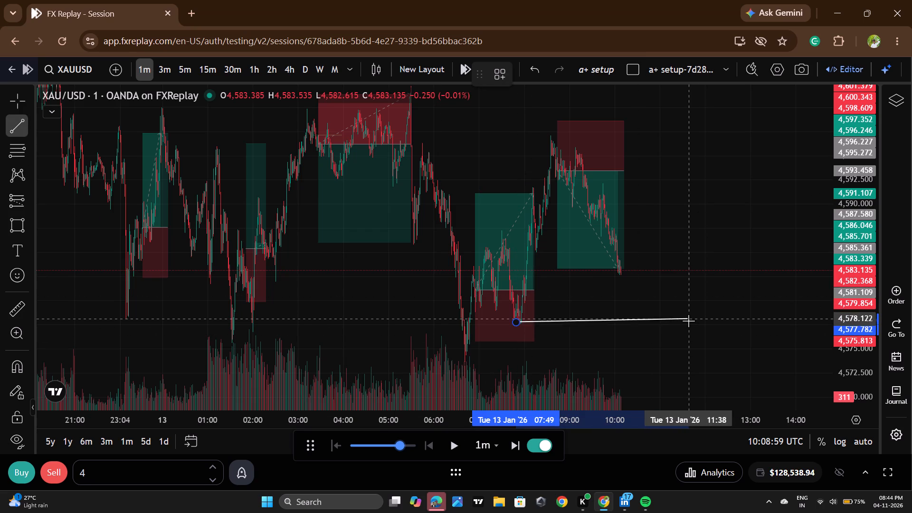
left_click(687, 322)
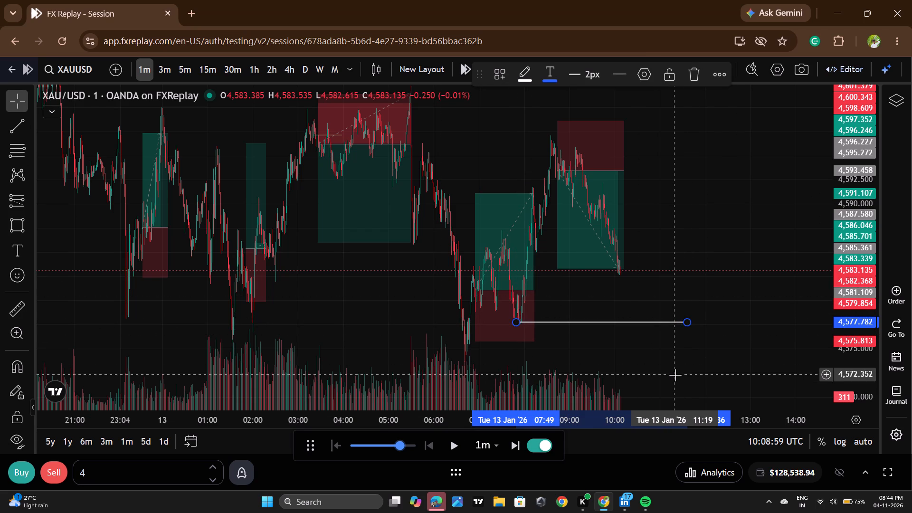
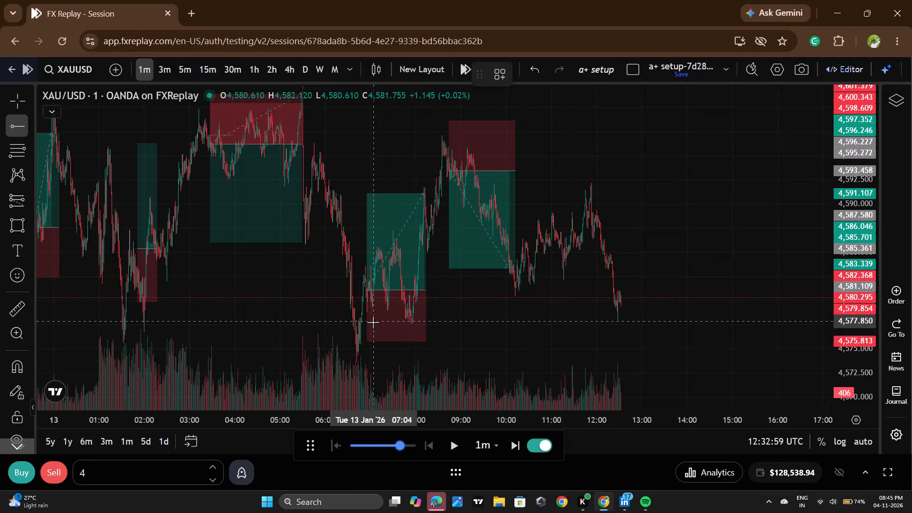
Place a white horizontal ray at about 4,577.58, starting near 06:58 beside the lows inside the long position's stop zone.
left_click(370, 324)
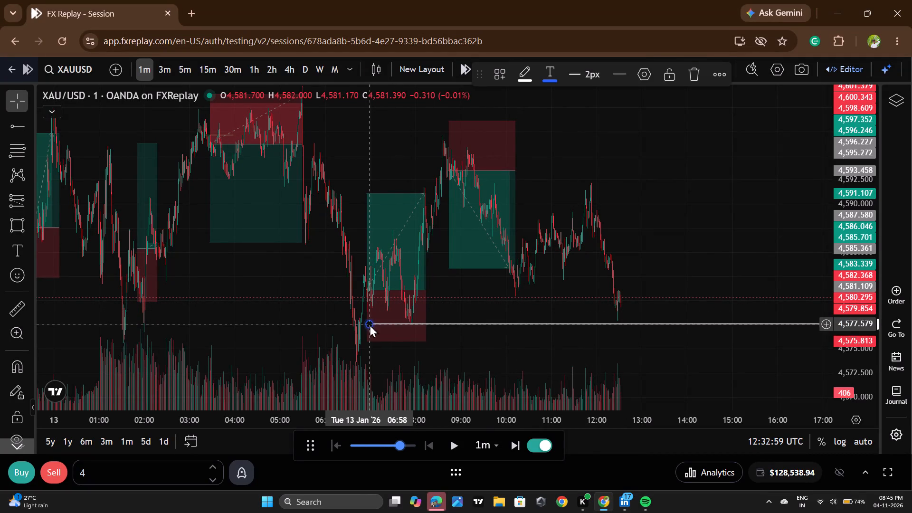
left_click(536, 359)
Play the 1-minute replay forward from the latest candle and pause it at about 13:12 UTC.
scroll(754, 339, "up", 8)
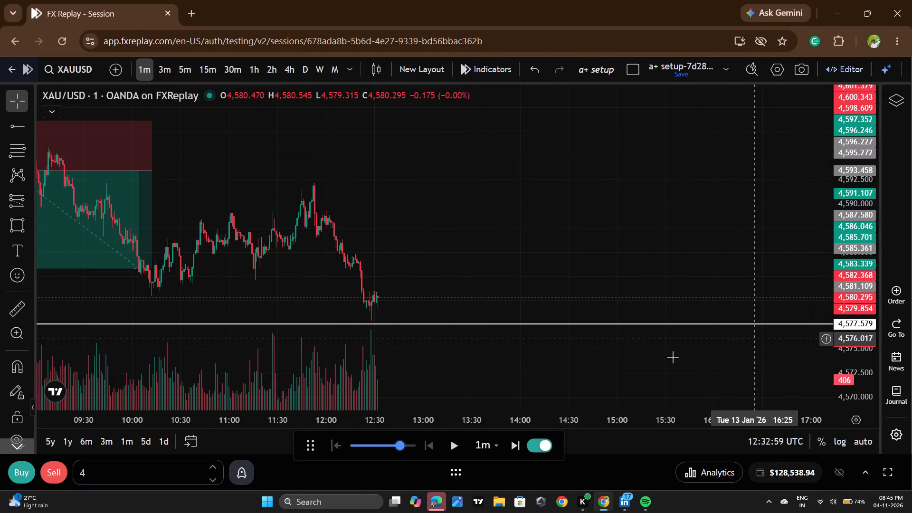
left_click(442, 444)
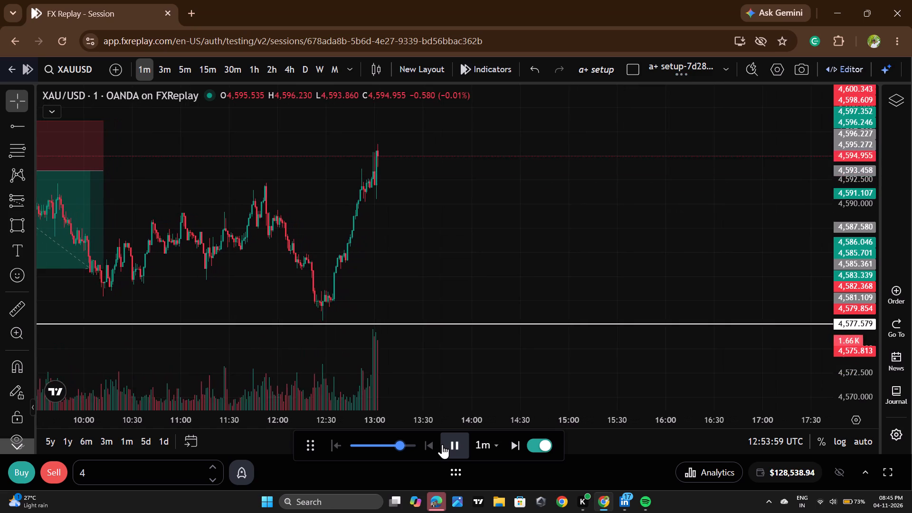
left_click(442, 444)
scroll(457, 331, "down", 5)
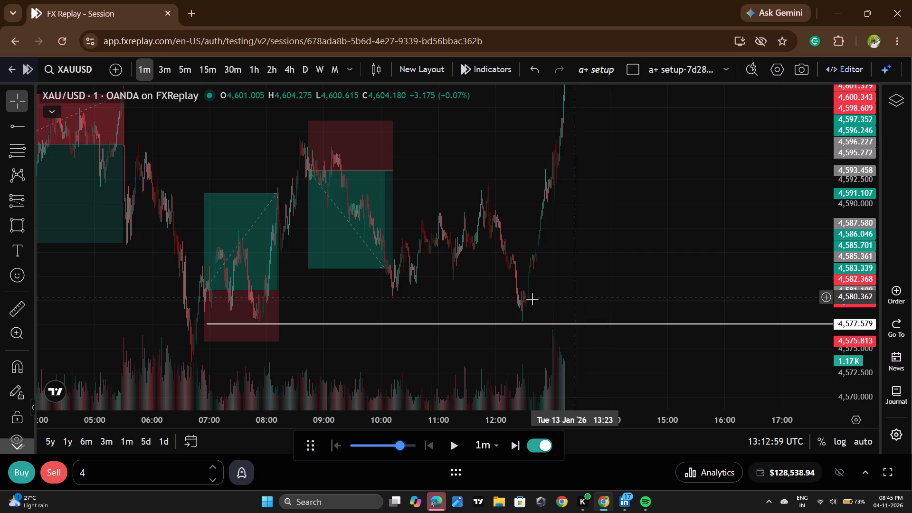
Examine the 1-minute price action around the white level at 4,577.579, the earlier trade drawings and the latest rally.
scroll(527, 299, "up", 7)
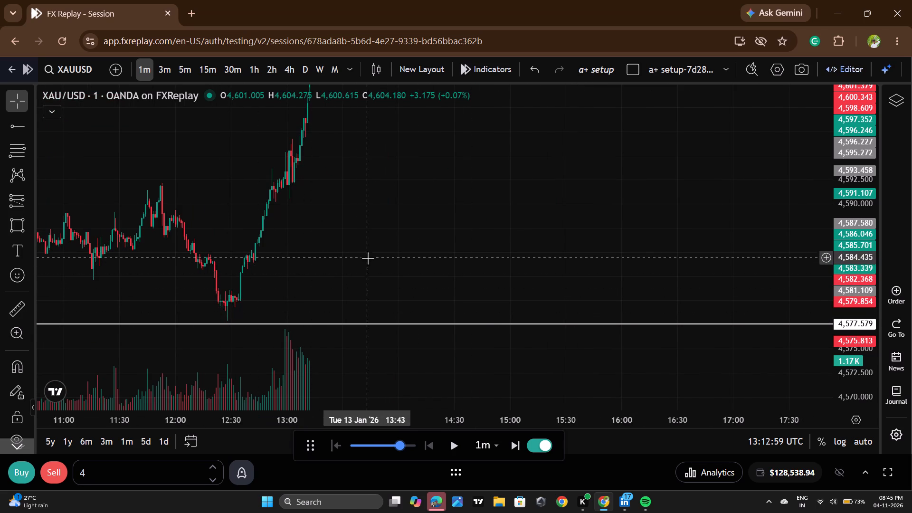
left_click_drag(368, 258, 364, 393)
scroll(409, 303, "down", 8)
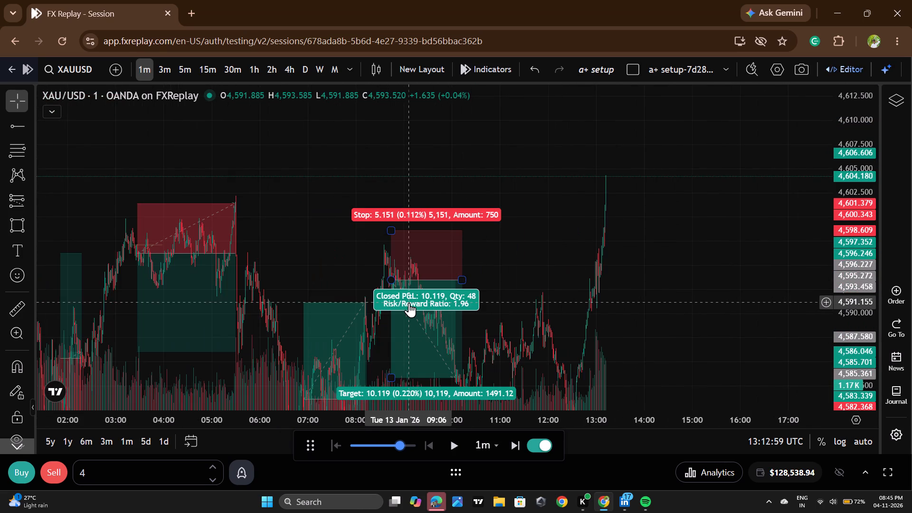
left_click_drag(752, 315, 710, 212)
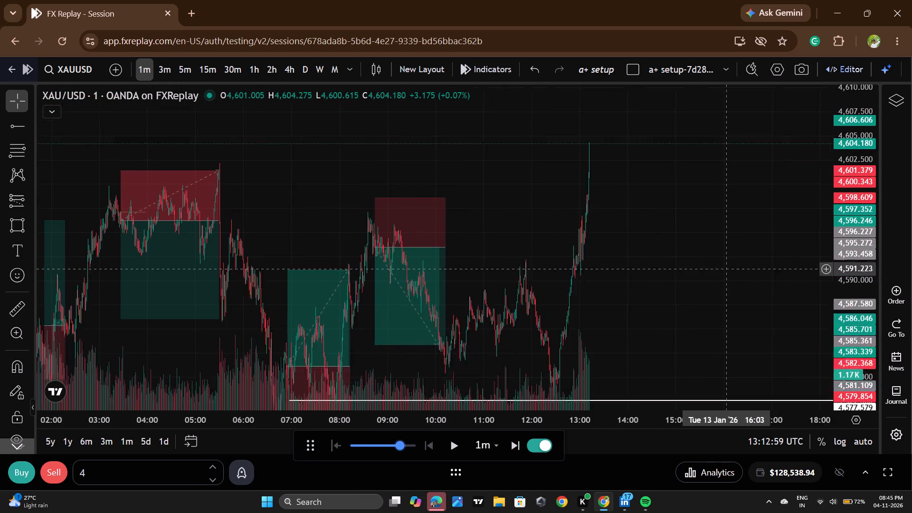
left_click_drag(710, 212, 703, 170)
left_click_drag(690, 213, 693, 354)
scroll(714, 257, "down", 2)
scroll(717, 314, "up", 3)
left_click_drag(717, 333, 697, 112)
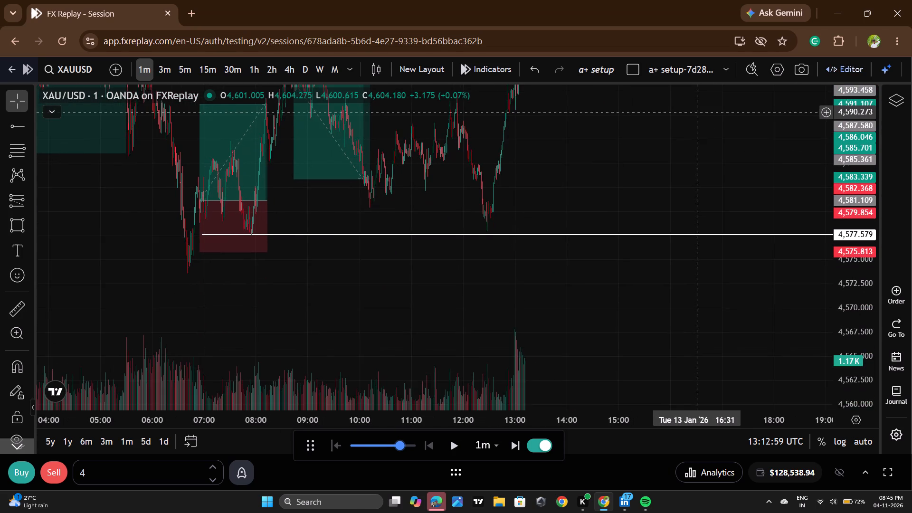
left_click_drag(697, 112, 697, 170)
left_click_drag(636, 241, 630, 340)
scroll(853, 273, "down", 5)
scroll(585, 256, "down", 3)
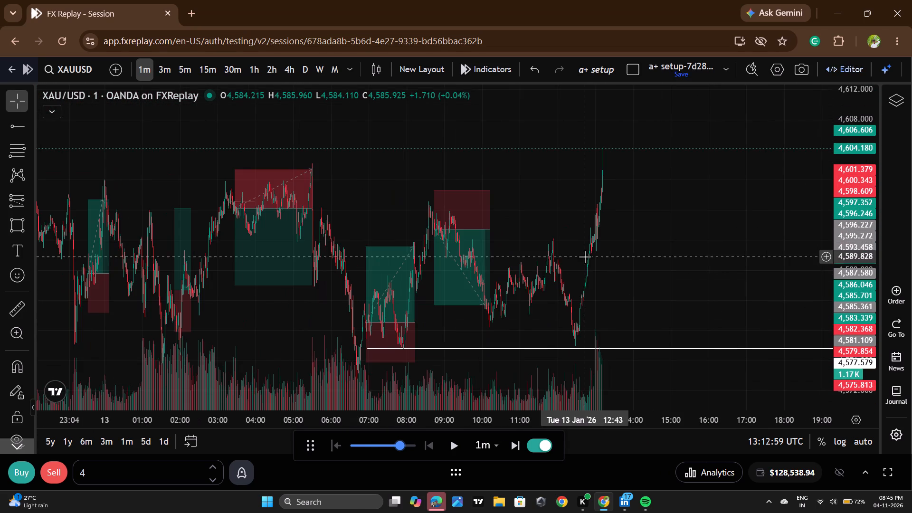
Replay XAUUSD price in short bursts to 13:28:59 on 13 January, pausing there.
left_click(452, 444)
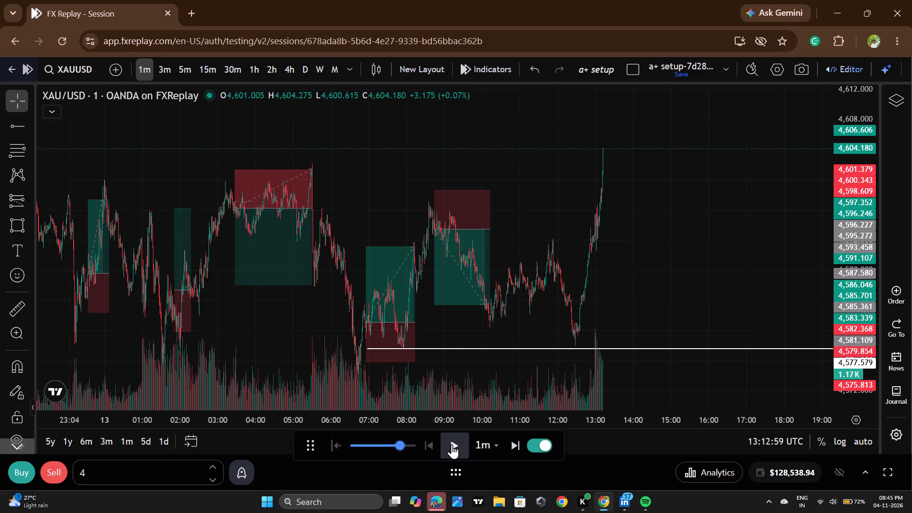
left_click(452, 445)
scroll(594, 250, "up", 2)
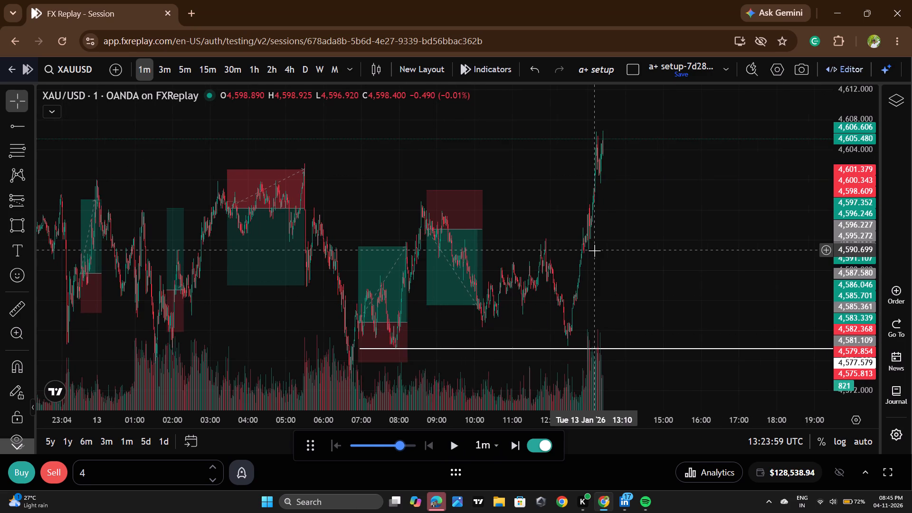
scroll(594, 250, "up", 7)
double_click(450, 453)
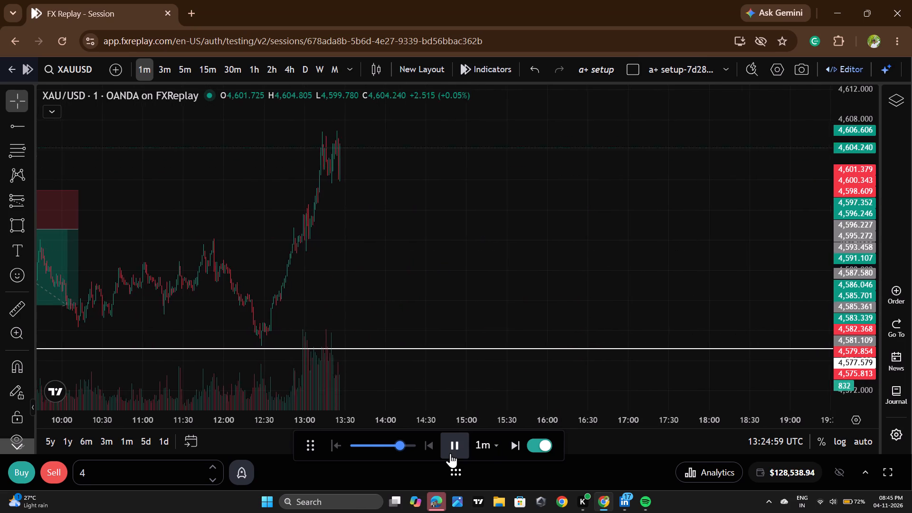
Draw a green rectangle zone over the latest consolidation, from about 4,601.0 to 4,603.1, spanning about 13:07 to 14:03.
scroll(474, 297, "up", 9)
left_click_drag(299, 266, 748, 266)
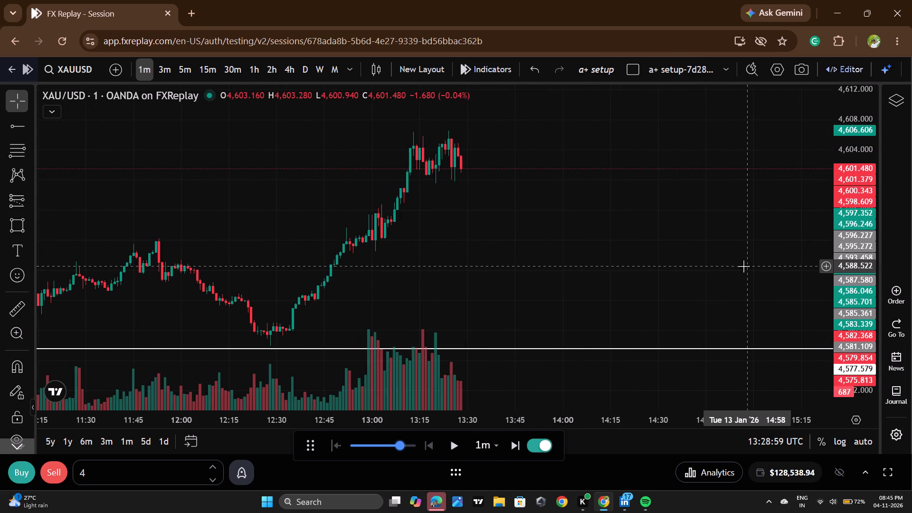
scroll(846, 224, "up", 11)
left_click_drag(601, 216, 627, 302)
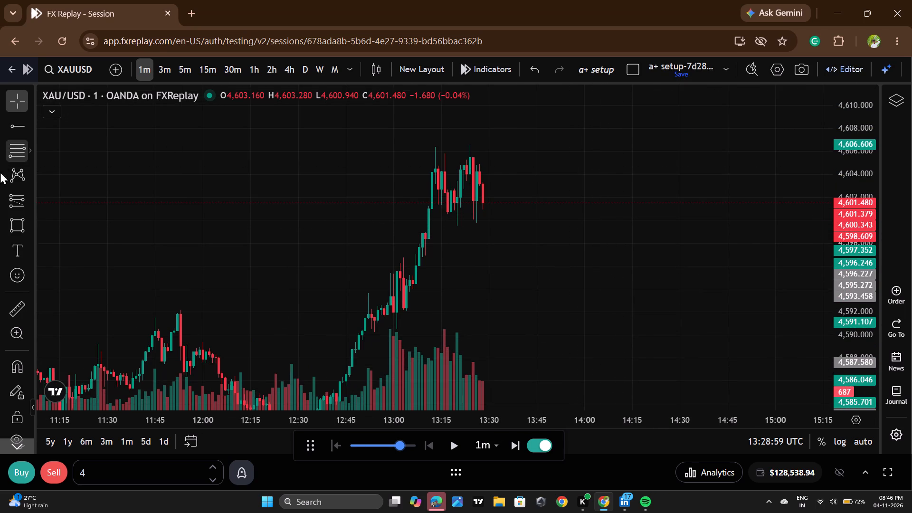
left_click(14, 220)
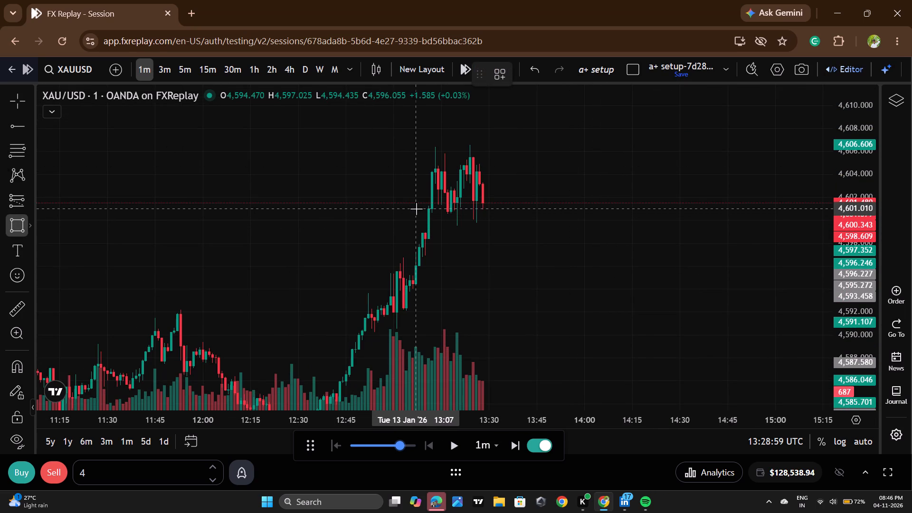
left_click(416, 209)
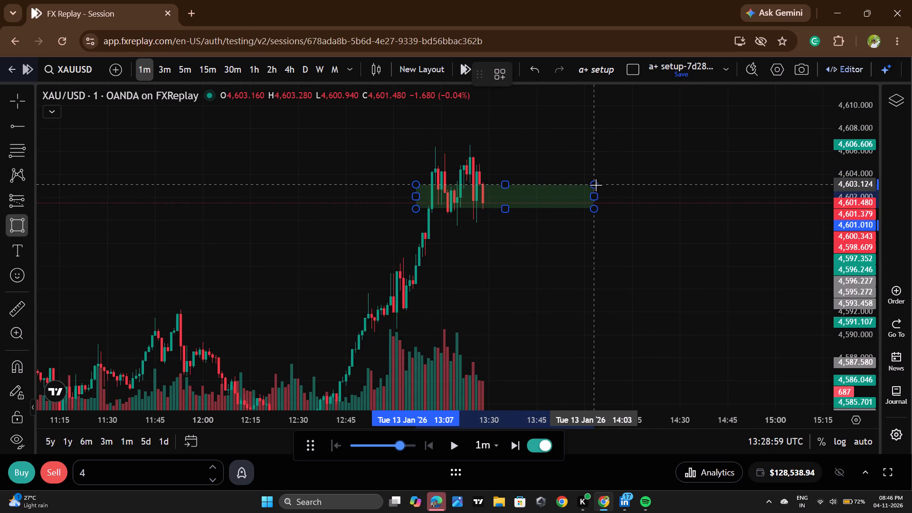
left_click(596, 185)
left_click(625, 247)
Advance the replay to 13:30:59 and pause.
double_click(455, 447)
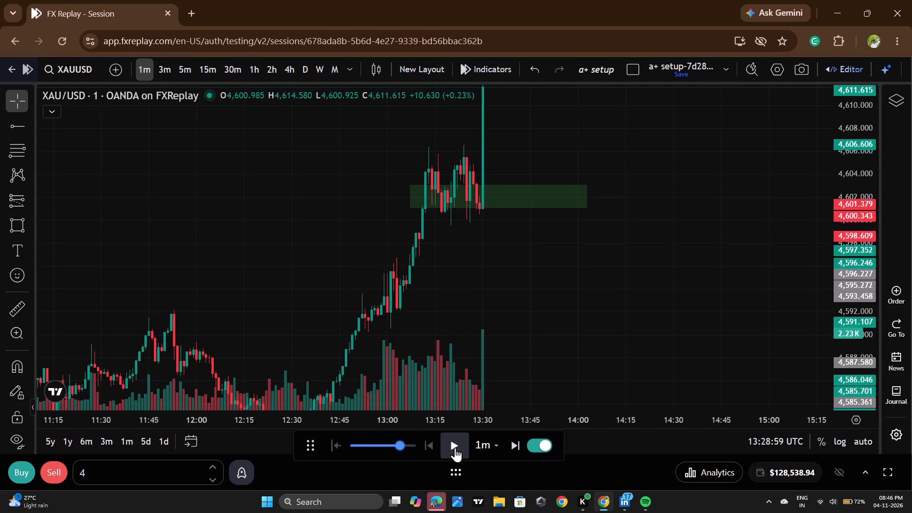
Measure the price range of the large bullish candle at 13:30, then clear the measurement.
left_click_drag(668, 298, 706, 370)
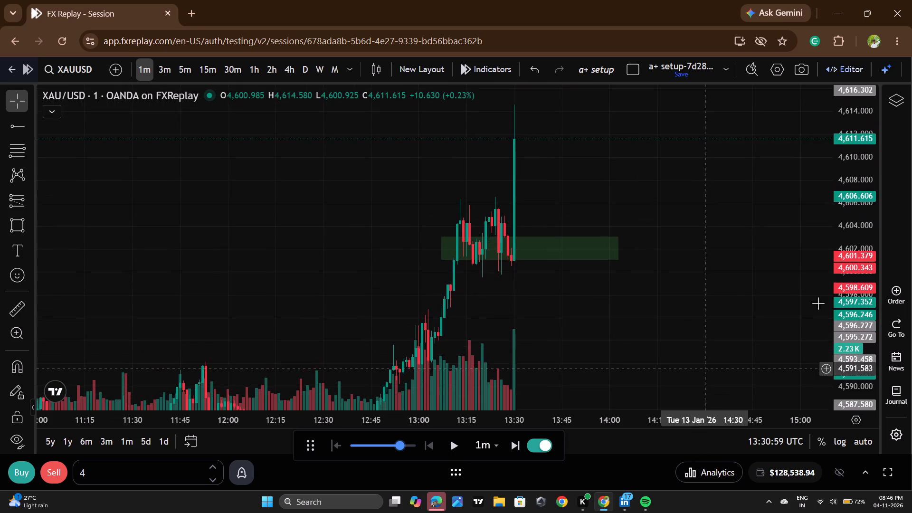
scroll(862, 268, "down", 6)
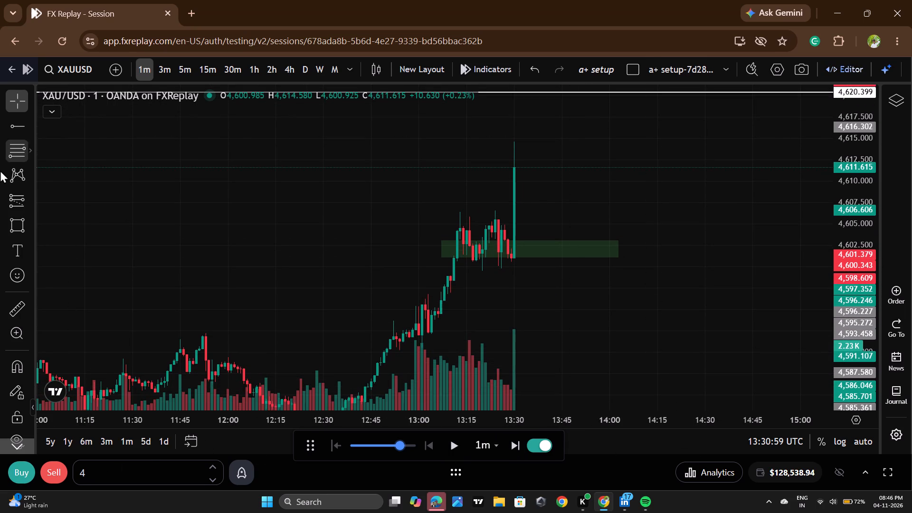
left_click(5, 309)
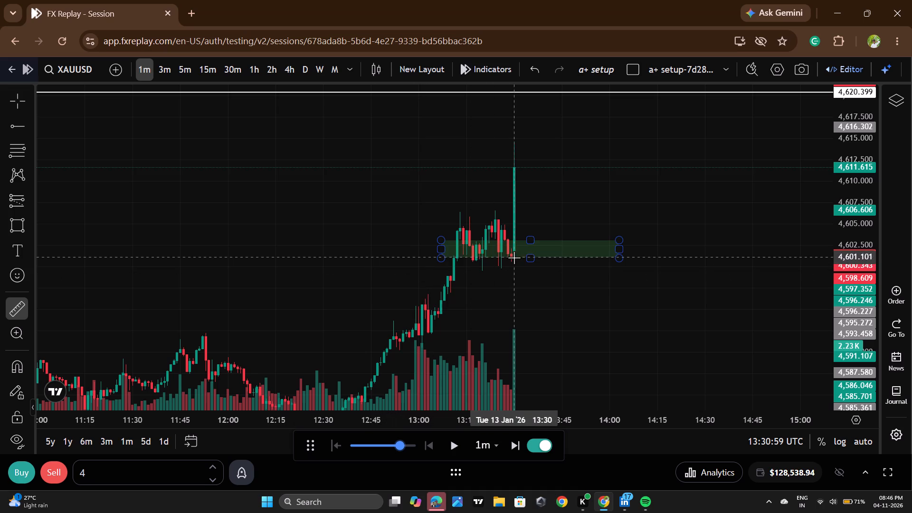
left_click(511, 260)
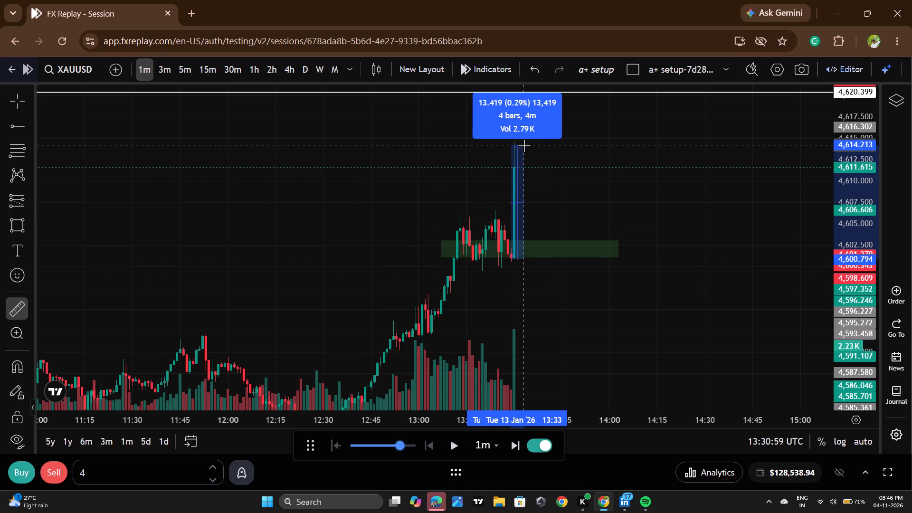
left_click(524, 144)
left_click(550, 155)
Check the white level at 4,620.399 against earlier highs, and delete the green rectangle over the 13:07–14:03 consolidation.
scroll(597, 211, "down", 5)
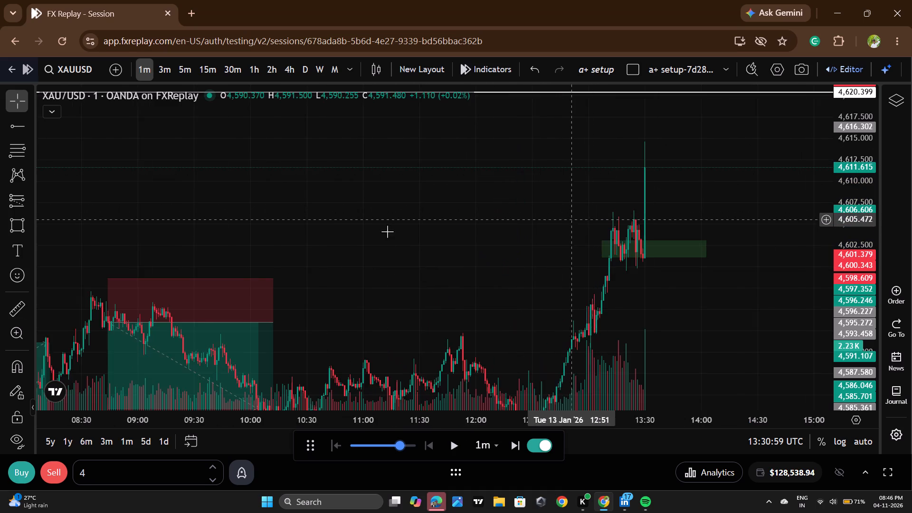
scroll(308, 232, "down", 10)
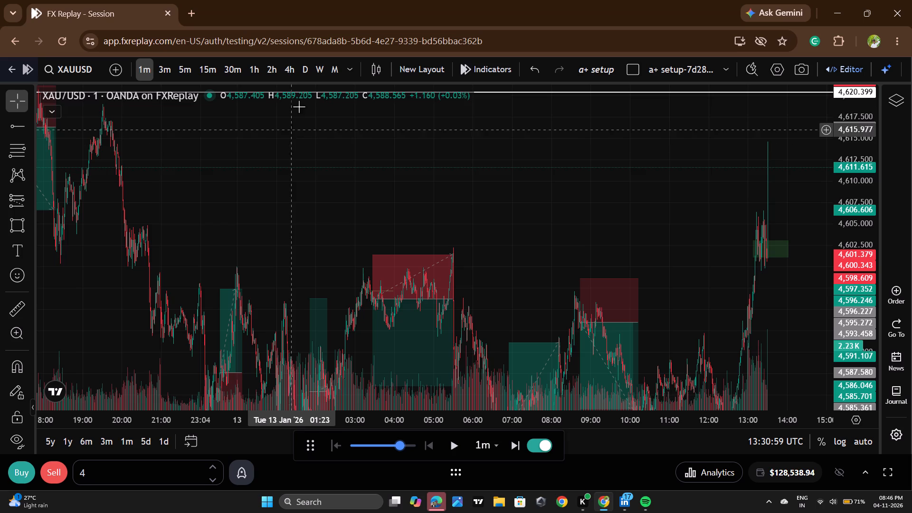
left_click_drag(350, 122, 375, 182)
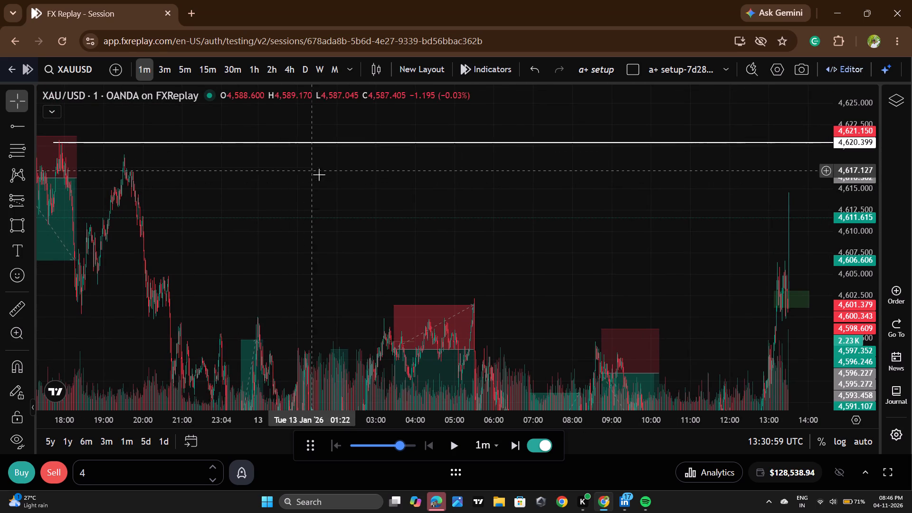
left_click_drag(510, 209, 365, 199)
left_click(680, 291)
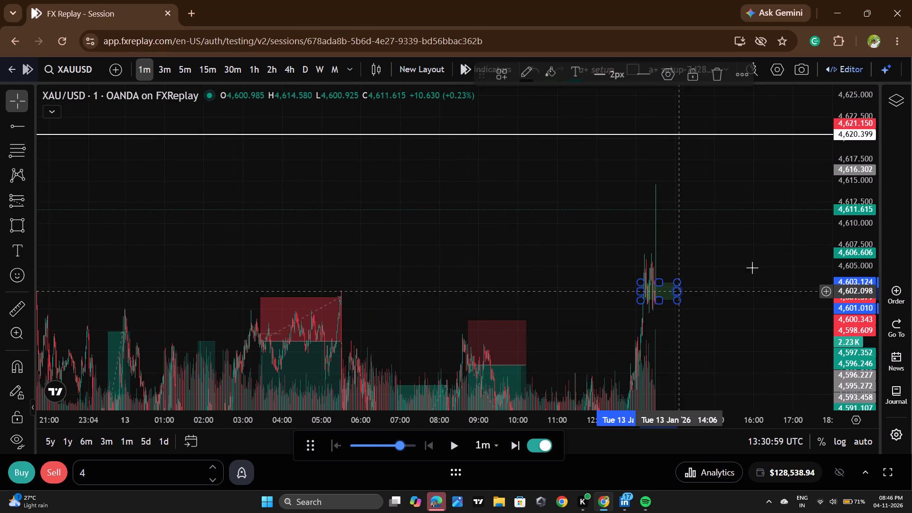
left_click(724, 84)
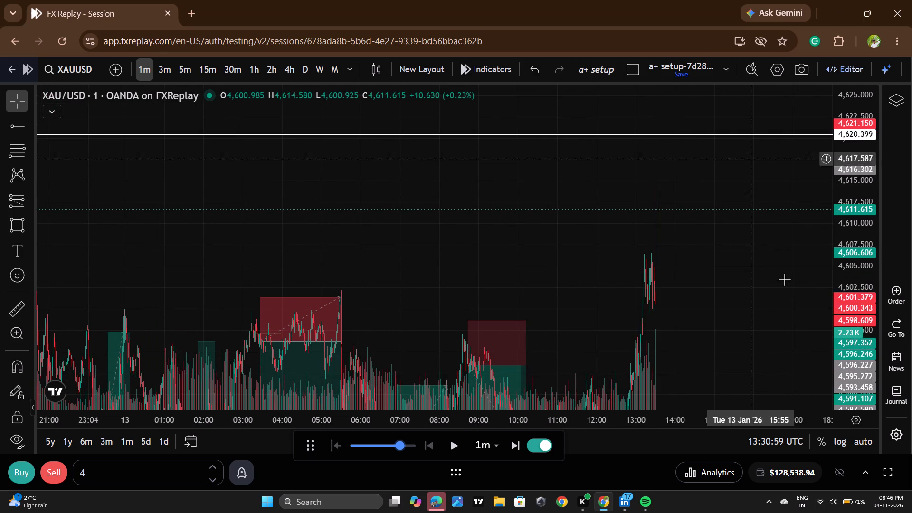
Replay price in short bursts to the white level at 4,620.399, pausing at 13:47:59.
left_click(439, 441)
left_click(446, 442)
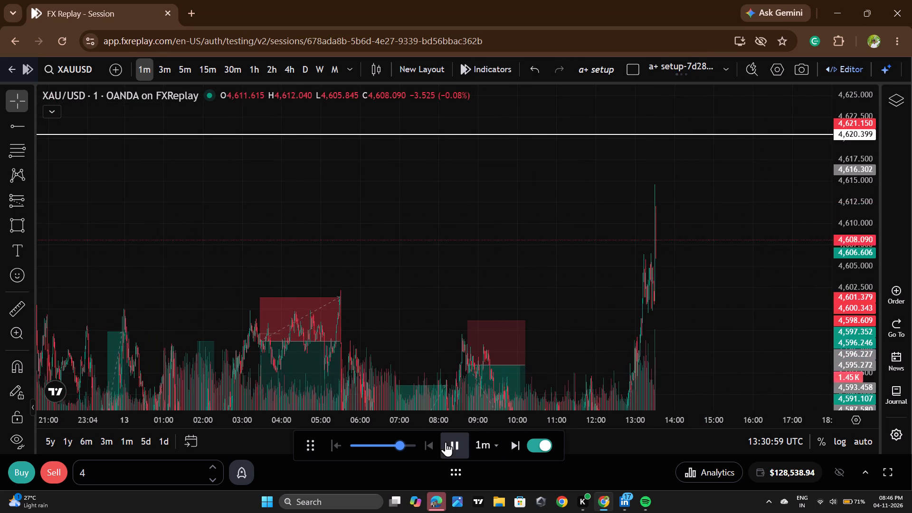
double_click(446, 442)
left_click(446, 442)
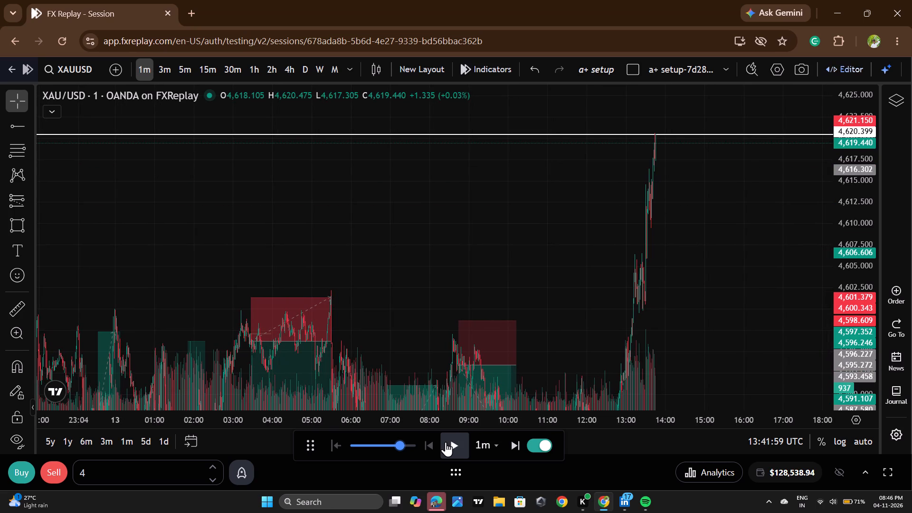
double_click(446, 442)
Draw a green rectangle zone just below the latest high, from about 4,614.9 to 4,616.9, spanning about 13:40 to 14:38.
scroll(634, 223, "up", 15)
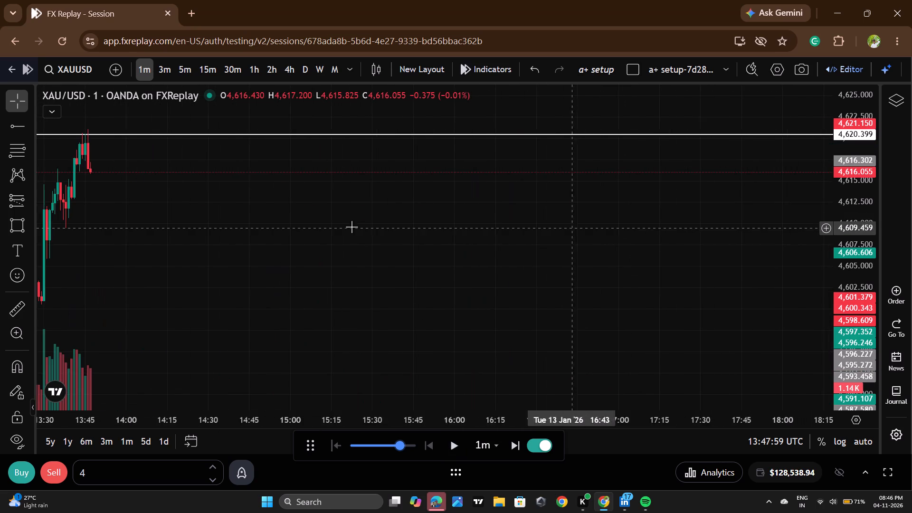
left_click_drag(351, 227, 564, 227)
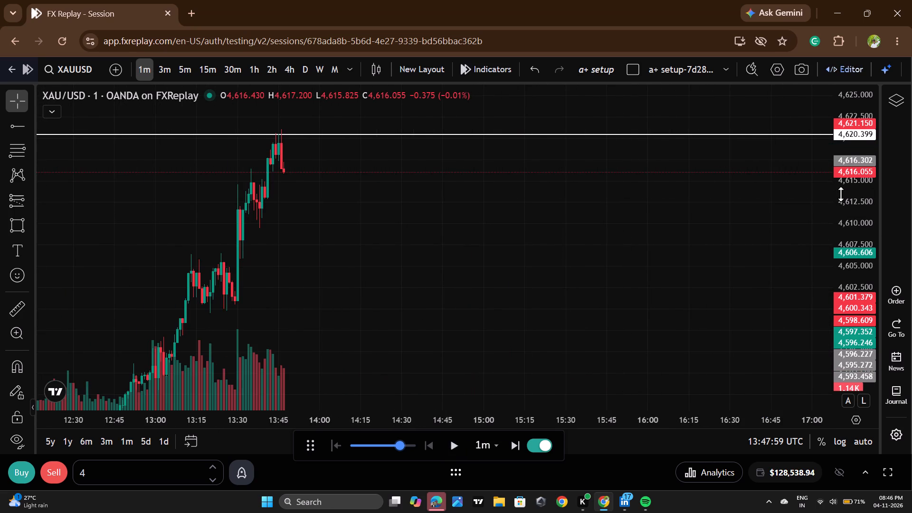
scroll(842, 194, "up", 13)
scroll(340, 236, "up", 3)
left_click_drag(261, 234, 336, 347)
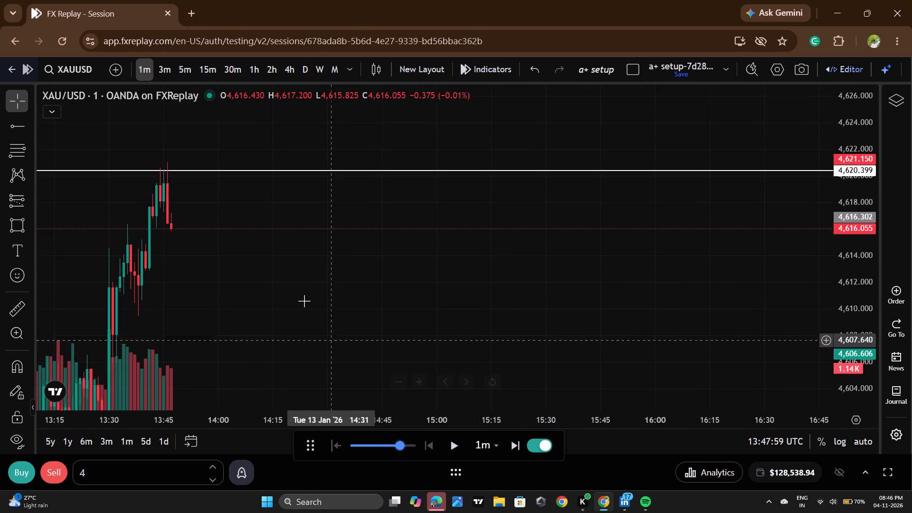
left_click(8, 230)
left_click(144, 244)
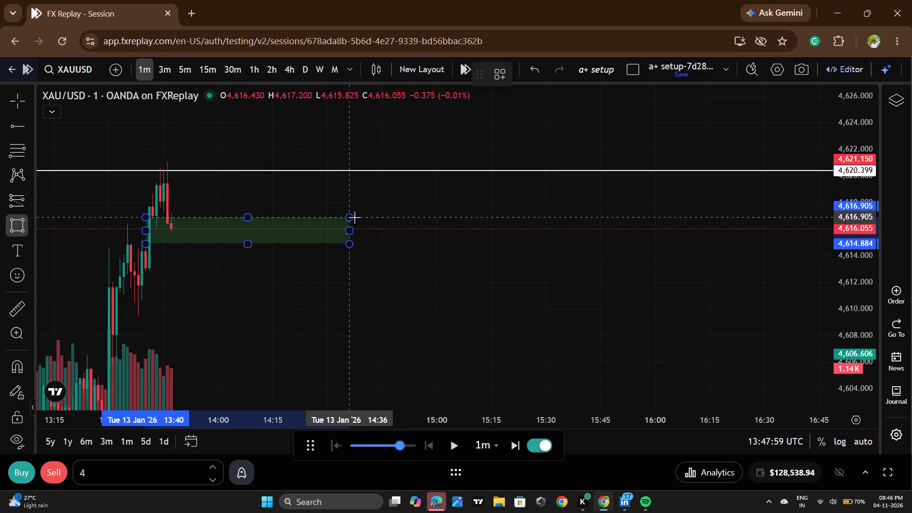
left_click(356, 217)
left_click(414, 238)
Replay price in short bursts to 13:54:59, pausing with the latest candle below the green zone.
double_click(448, 450)
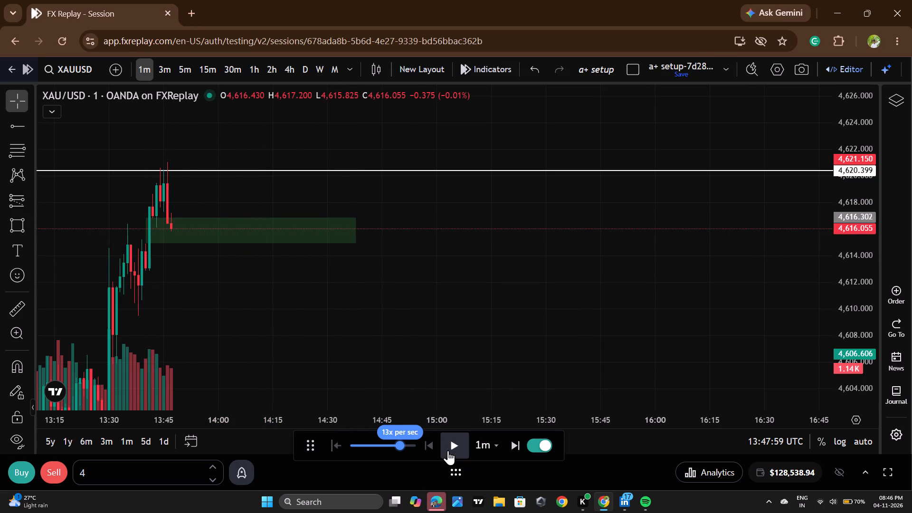
double_click(448, 450)
double_click(448, 450)
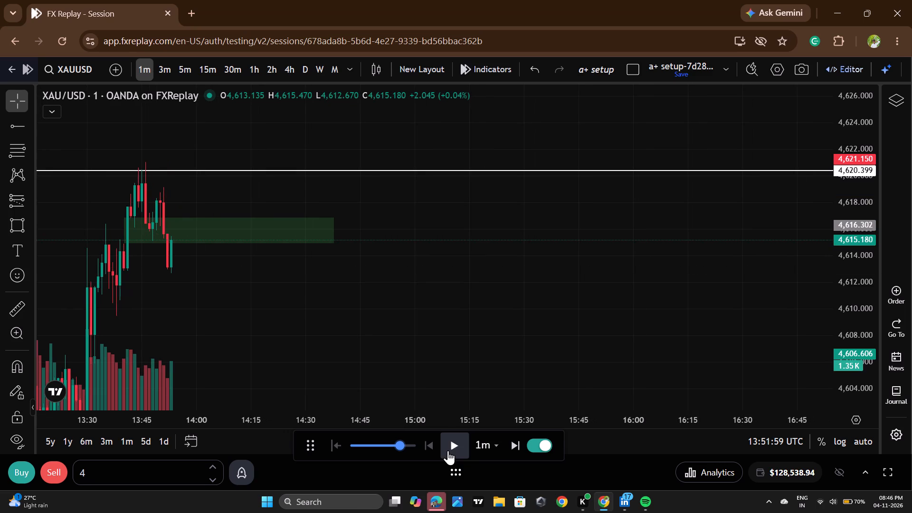
double_click(446, 450)
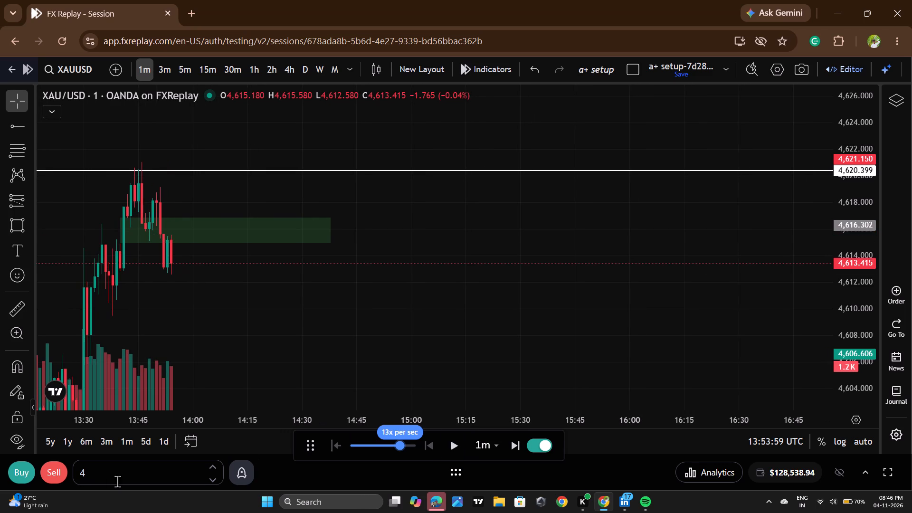
Open a market sell on XAUUSD with an order size of 4.
left_click(53, 467)
Set the sell position's stop loss at 4,618.827, just below the white level.
scroll(518, 297, "down", 3)
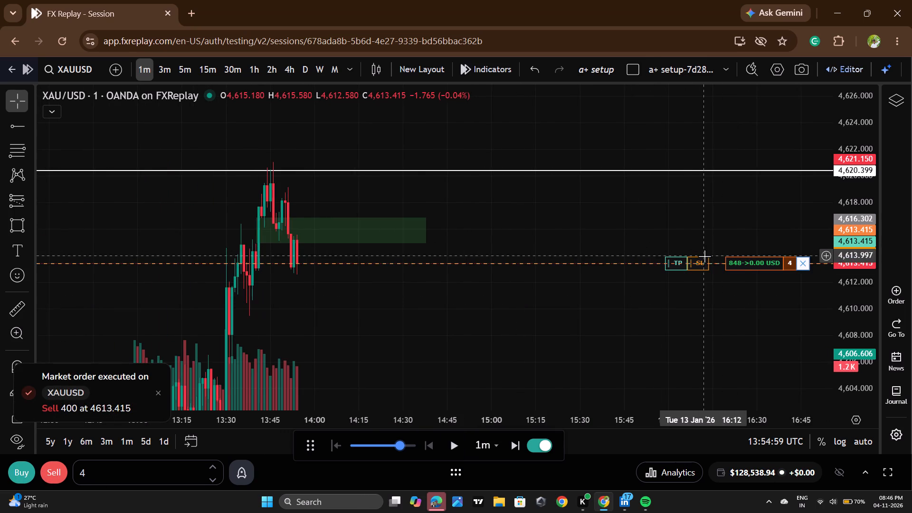
left_click_drag(703, 266, 710, 192)
Set the sell position's take profit at 4,602.958.
scroll(647, 289, "down", 4)
left_click_drag(731, 309, 698, 255)
left_click_drag(700, 227, 708, 325)
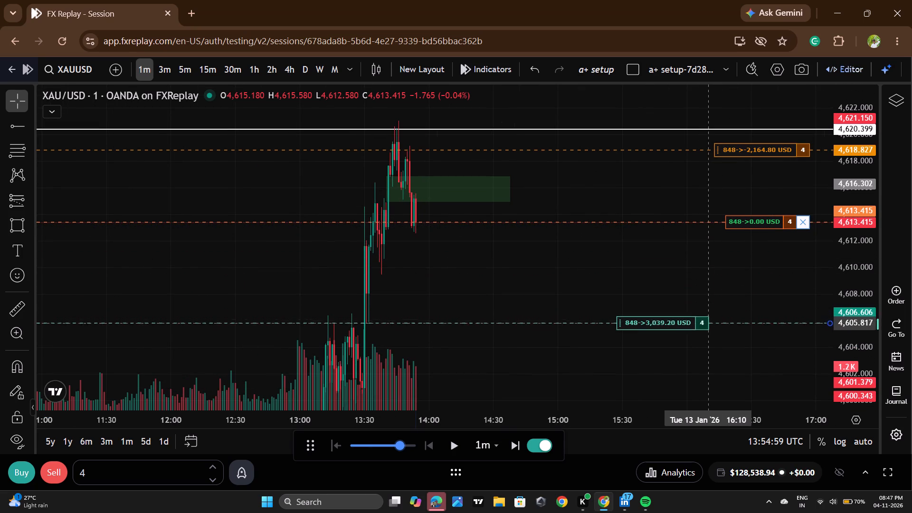
left_click_drag(708, 325, 699, 361)
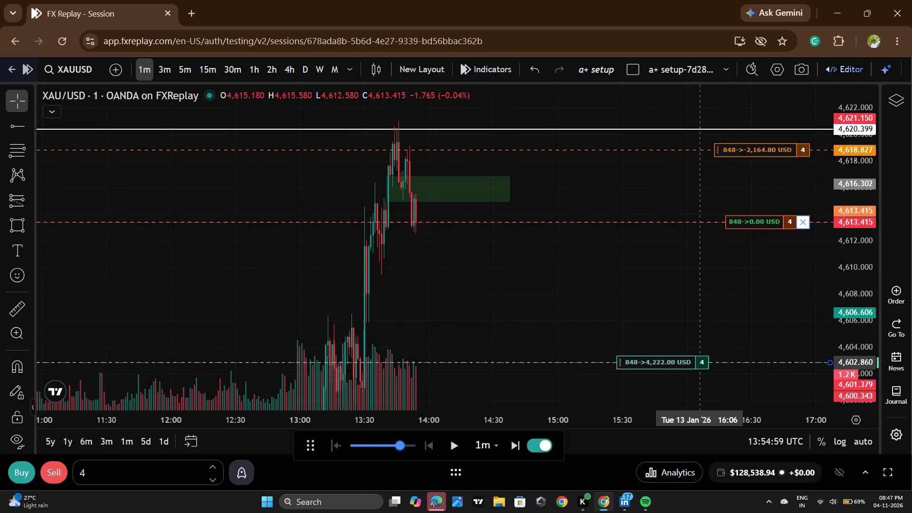
left_click_drag(699, 361, 698, 361)
Draw a short position projection from the sell entry at 13:54, with its stop near 4,618.876 and target near 4,602.810.
left_click(34, 199)
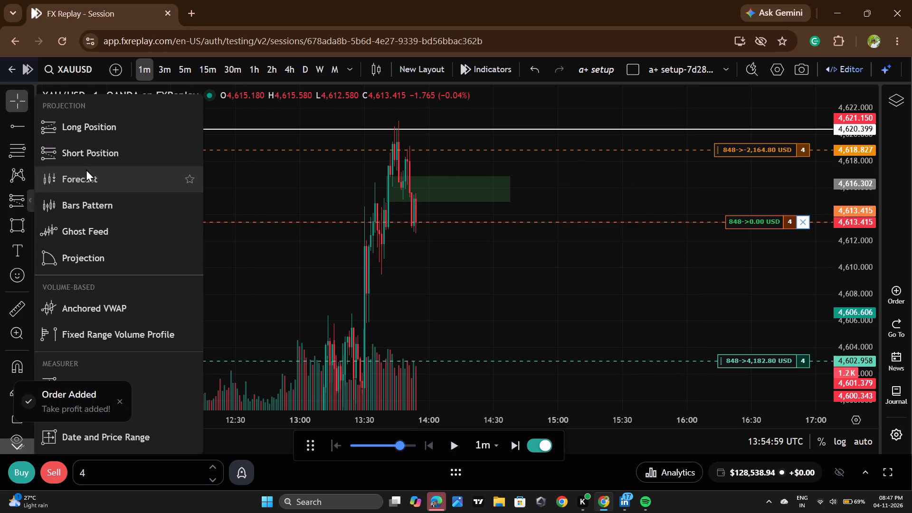
left_click(87, 158)
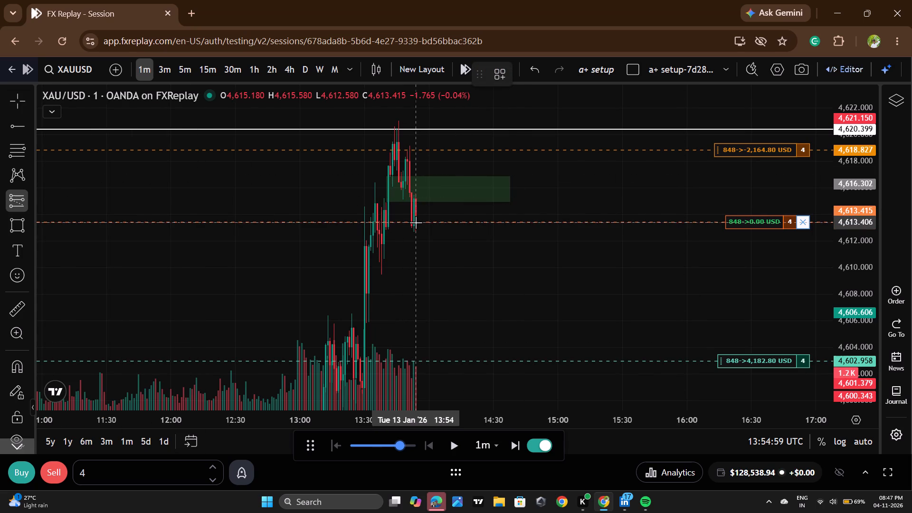
left_click(416, 222)
left_click_drag(418, 110, 420, 135)
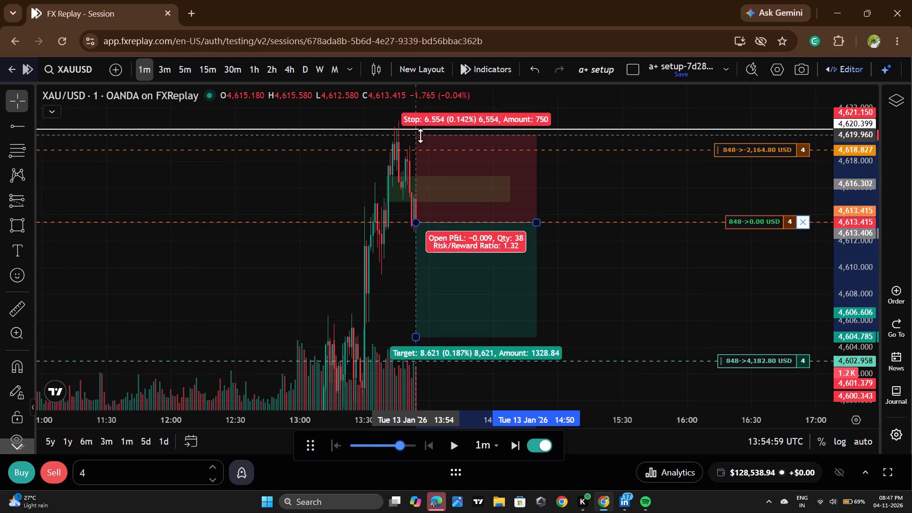
left_click_drag(420, 135, 420, 150)
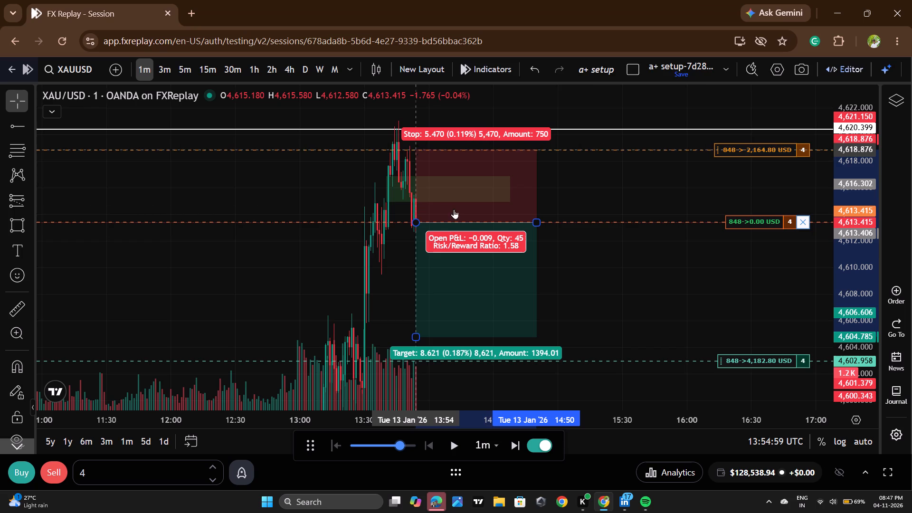
left_click_drag(417, 337, 416, 356)
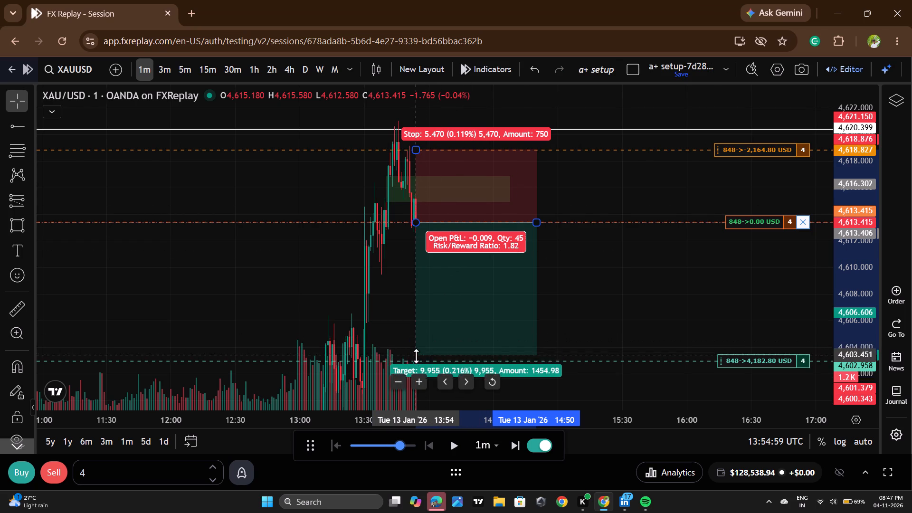
left_click_drag(416, 356, 414, 363)
left_click_drag(534, 220, 523, 220)
left_click(571, 258)
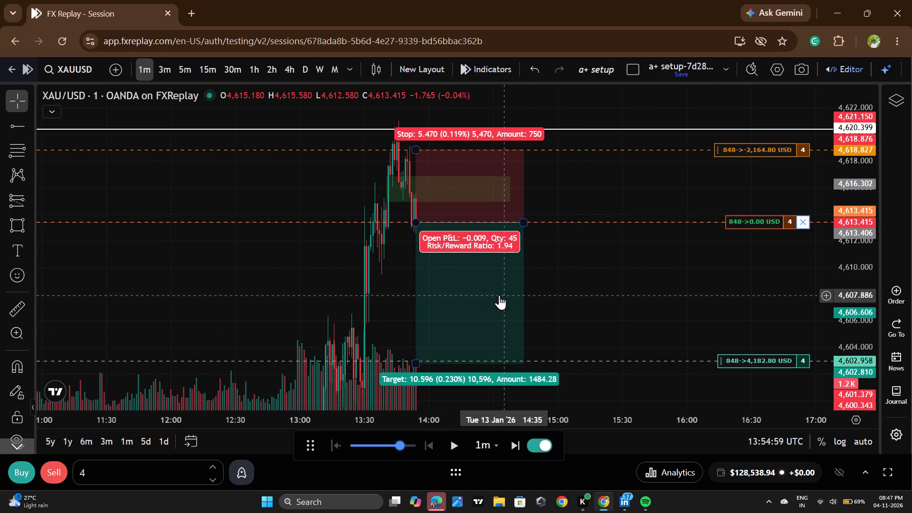
Replay price in short bursts to 14:45:59, pausing between bursts to follow the open sell position.
double_click(446, 443)
double_click(446, 443)
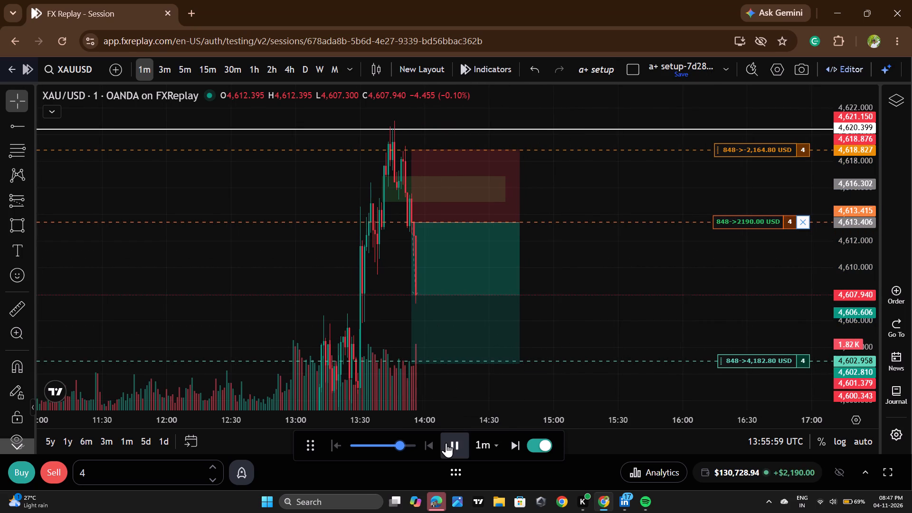
double_click(446, 443)
double_click(446, 443)
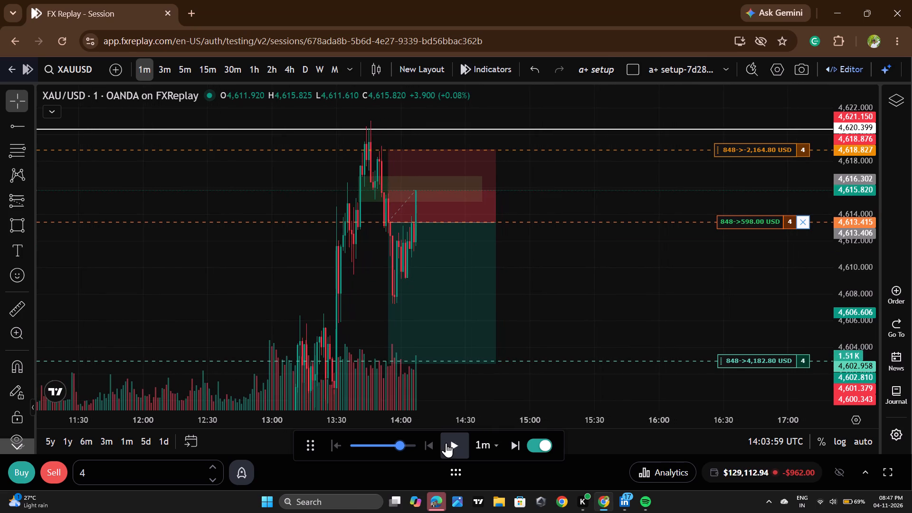
double_click(446, 443)
left_click(446, 443)
left_click(446, 443)
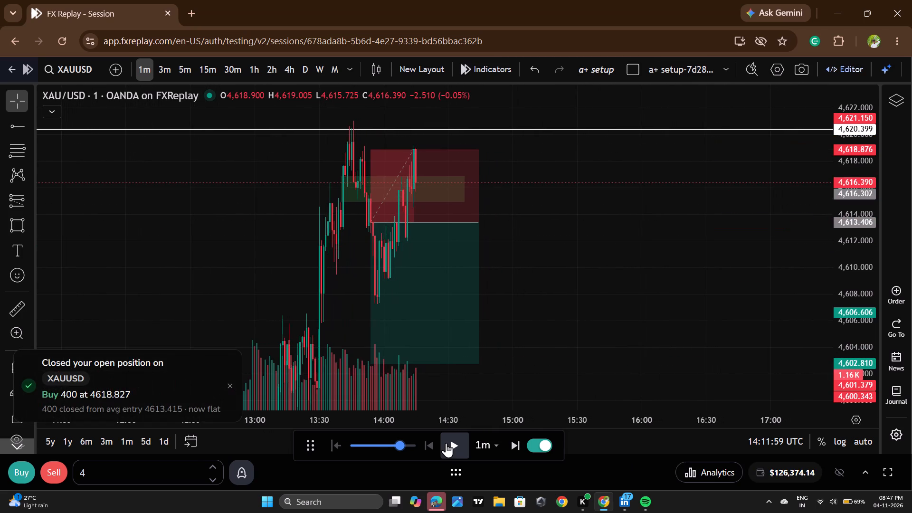
left_click(446, 443)
left_click(446, 443)
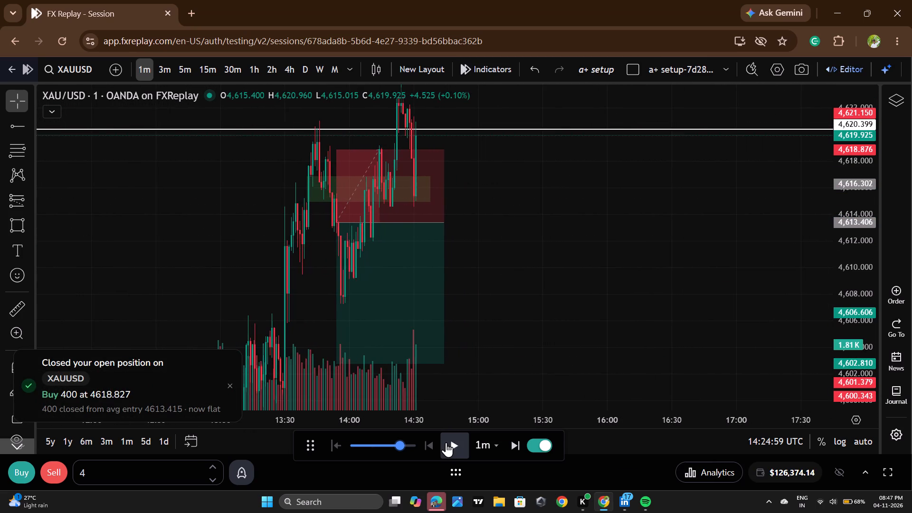
left_click(446, 442)
double_click(446, 442)
left_click(446, 442)
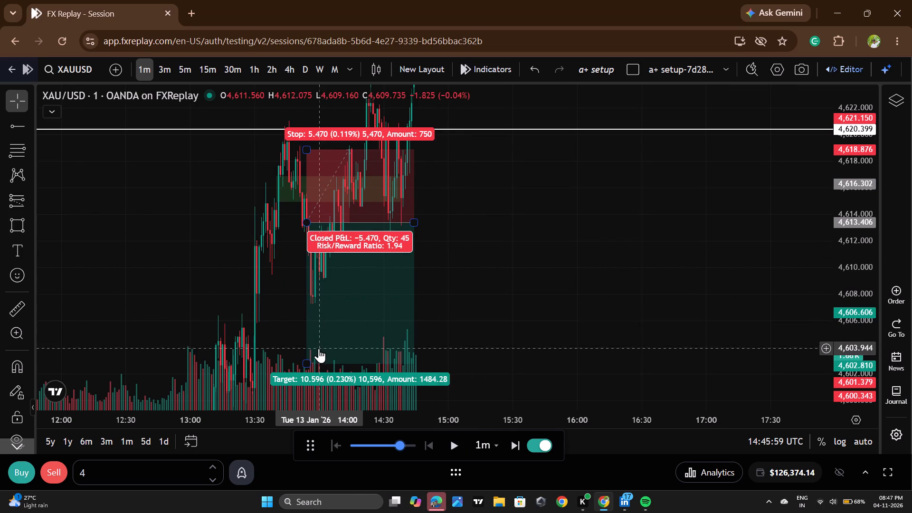
Readjust the short position drawing's target, leaving it at about 4,602.515.
left_click_drag(304, 363, 315, 314)
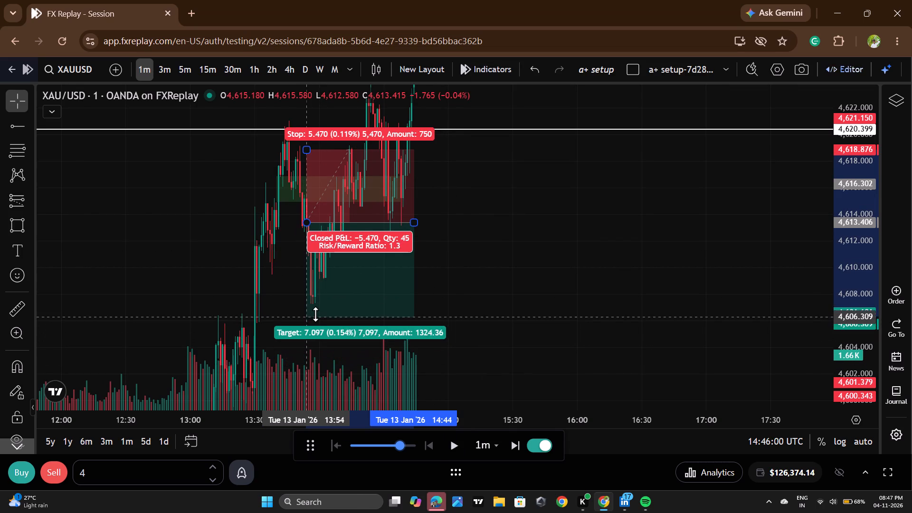
left_click_drag(315, 314, 318, 367)
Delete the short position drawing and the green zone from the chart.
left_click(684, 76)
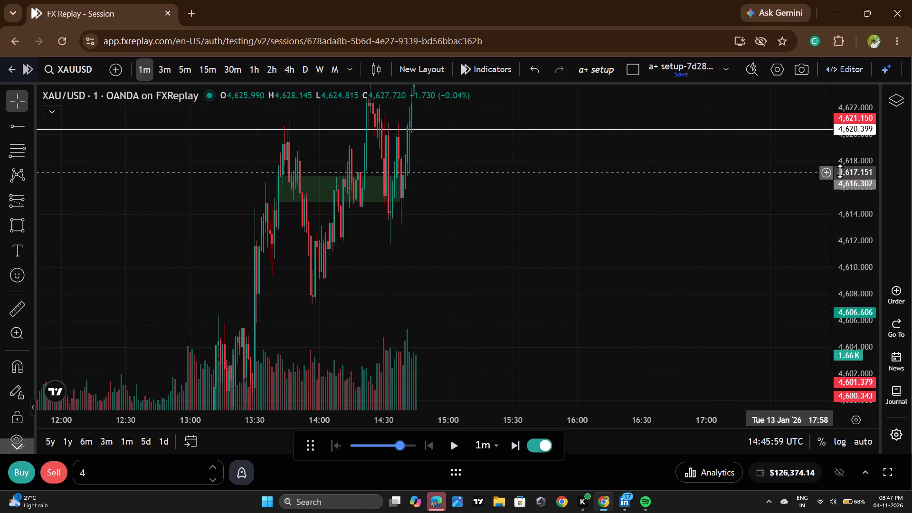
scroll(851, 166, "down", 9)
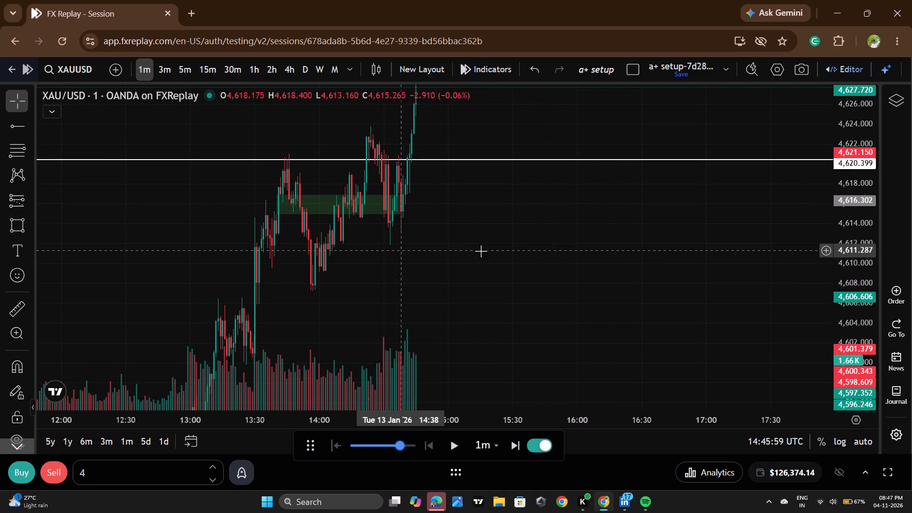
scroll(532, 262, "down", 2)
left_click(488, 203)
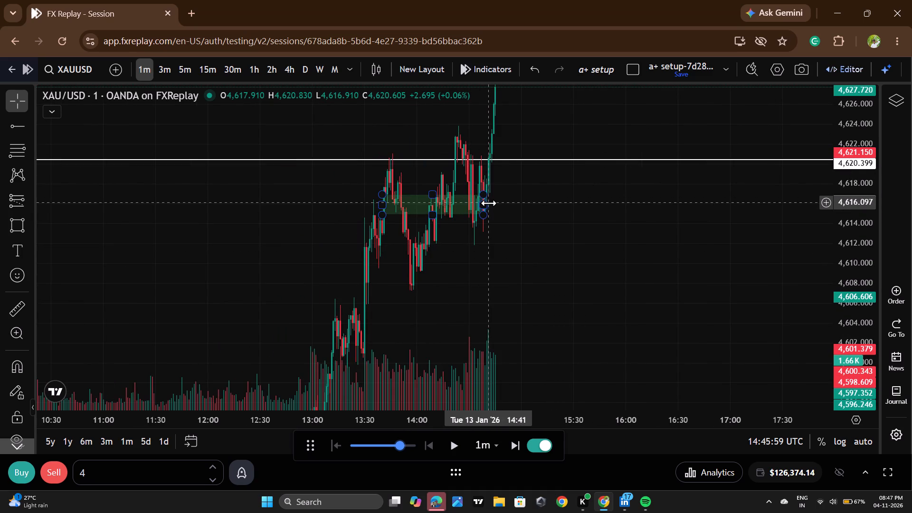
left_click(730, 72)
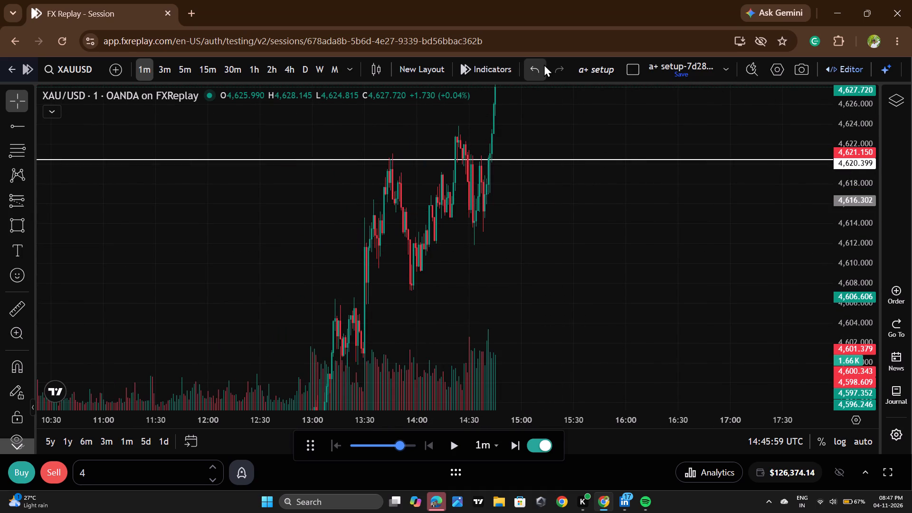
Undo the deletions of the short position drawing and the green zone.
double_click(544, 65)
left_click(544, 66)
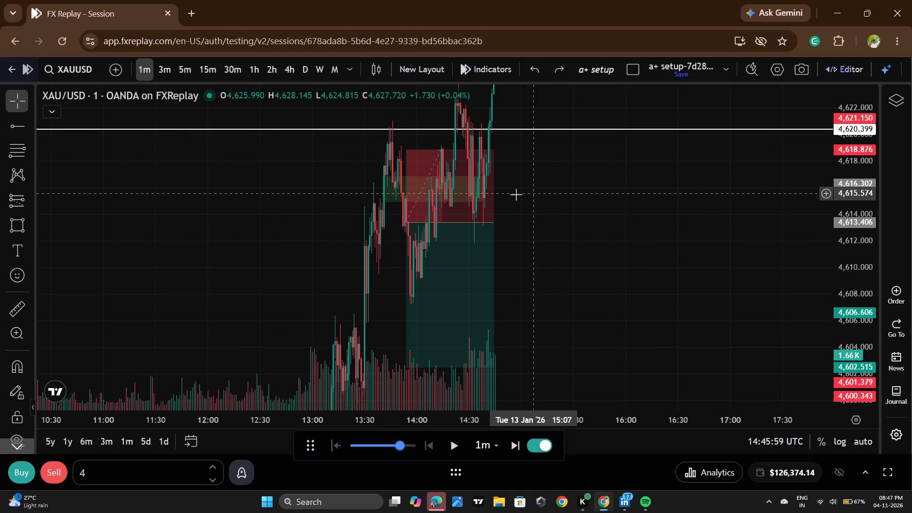
Delete only the green zone that spans 13:40 to 14:38, keeping the short position drawing.
left_click(485, 188)
left_click(722, 81)
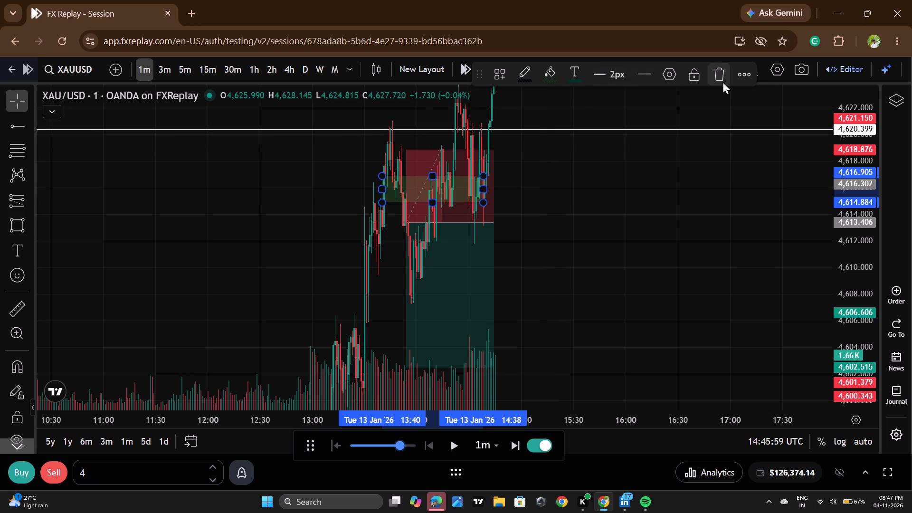
Replay price in short bursts to 14:57:59.
left_click_drag(601, 248, 620, 390)
scroll(857, 197, "down", 10)
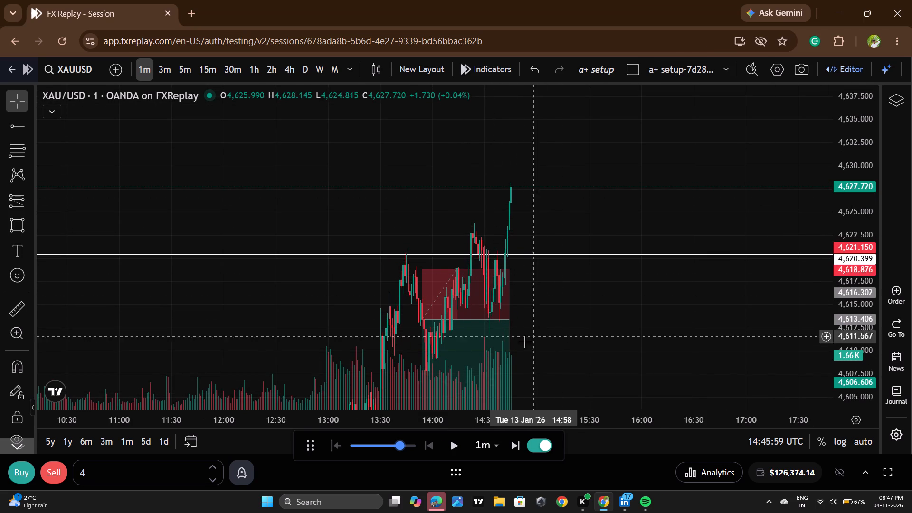
triple_click(444, 440)
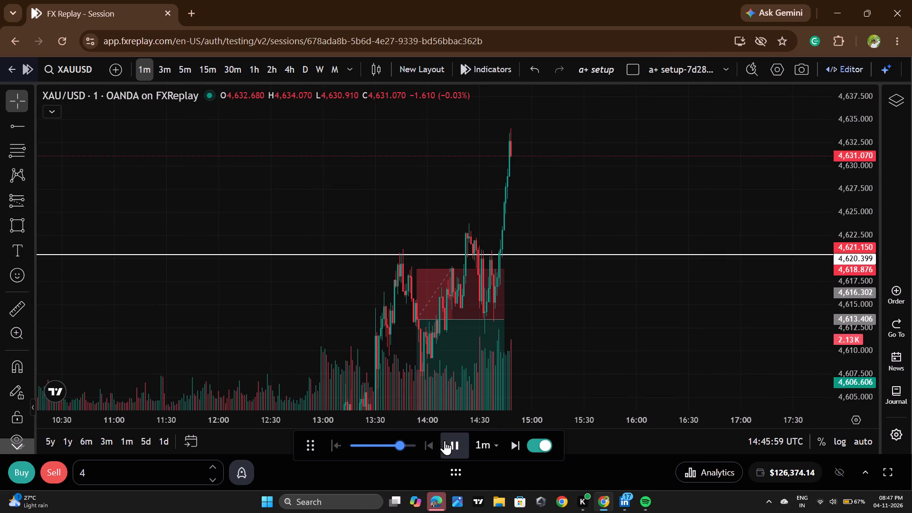
triple_click(445, 440)
Draw a green rectangle zone from about 4,623.4 to 4,624.9, spanning 14:37 to 15:11, around the recent pullback low.
scroll(529, 273, "up", 4)
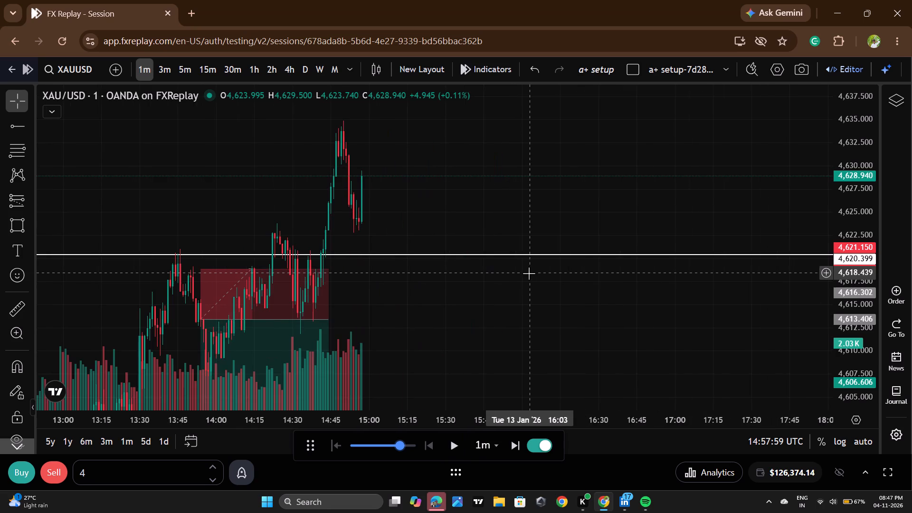
scroll(529, 273, "up", 3)
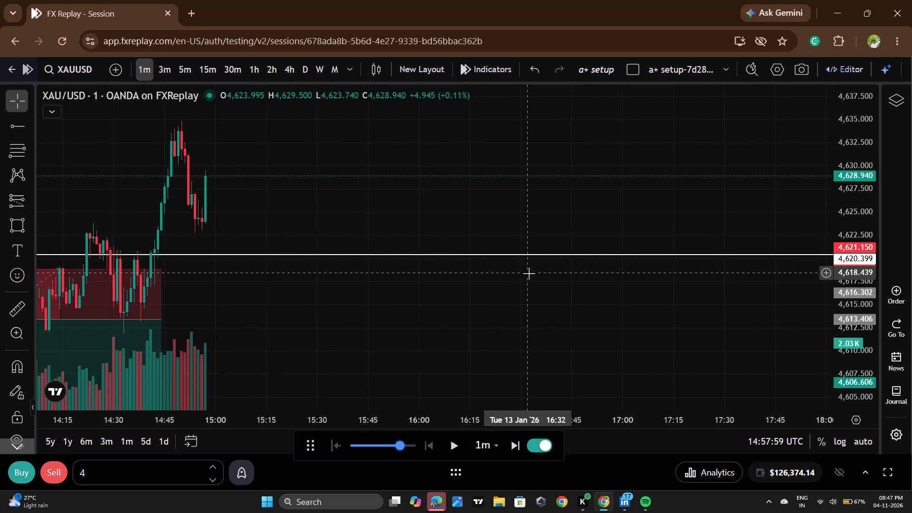
scroll(529, 273, "down", 20)
scroll(529, 273, "down", 1)
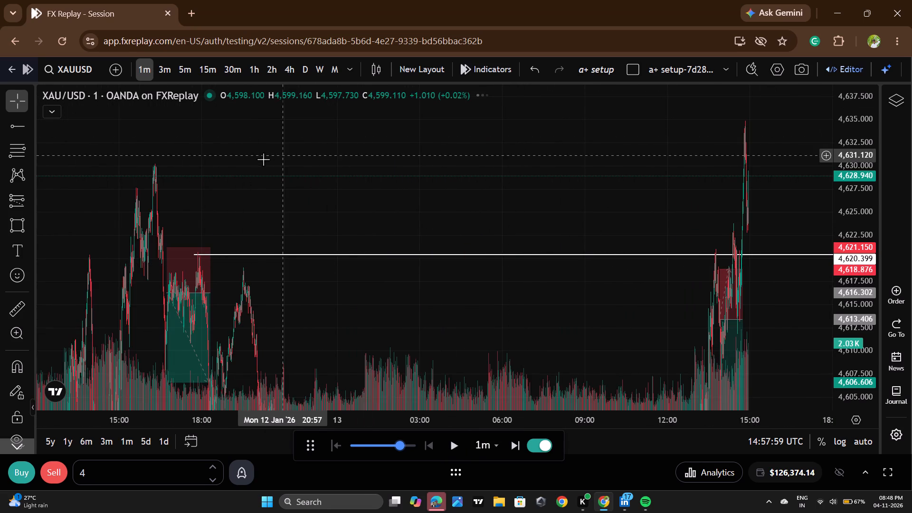
scroll(473, 214, "up", 20)
scroll(473, 214, "up", 2)
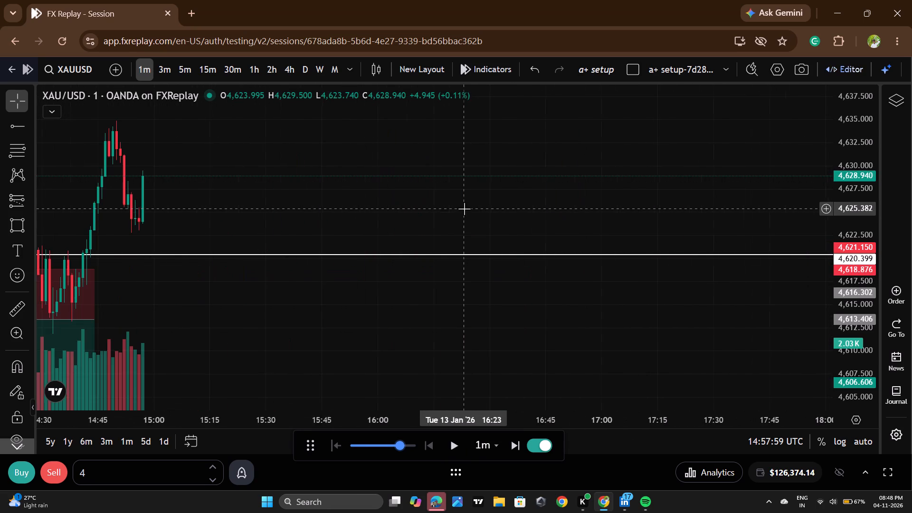
left_click_drag(292, 192, 532, 198)
scroll(850, 201, "up", 2)
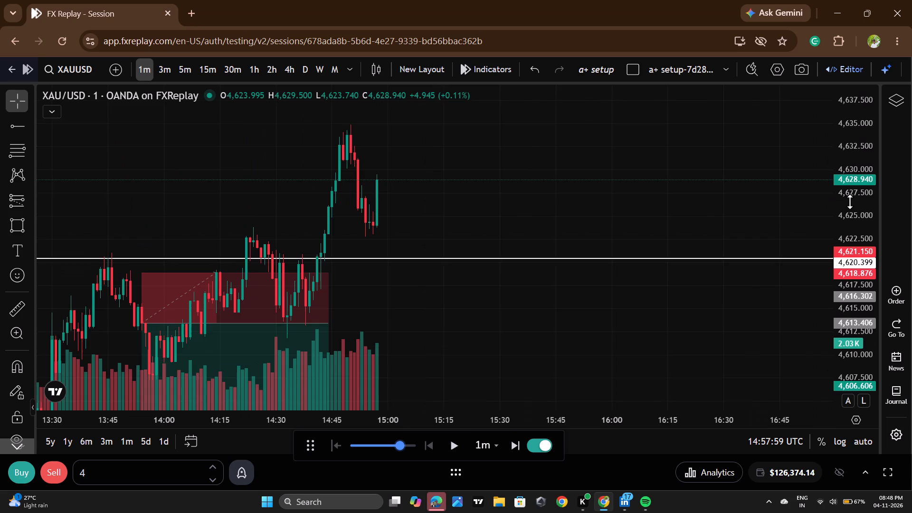
scroll(850, 201, "up", 8)
scroll(517, 234, "up", 11)
left_click_drag(273, 244, 660, 239)
left_click_drag(608, 217, 632, 267)
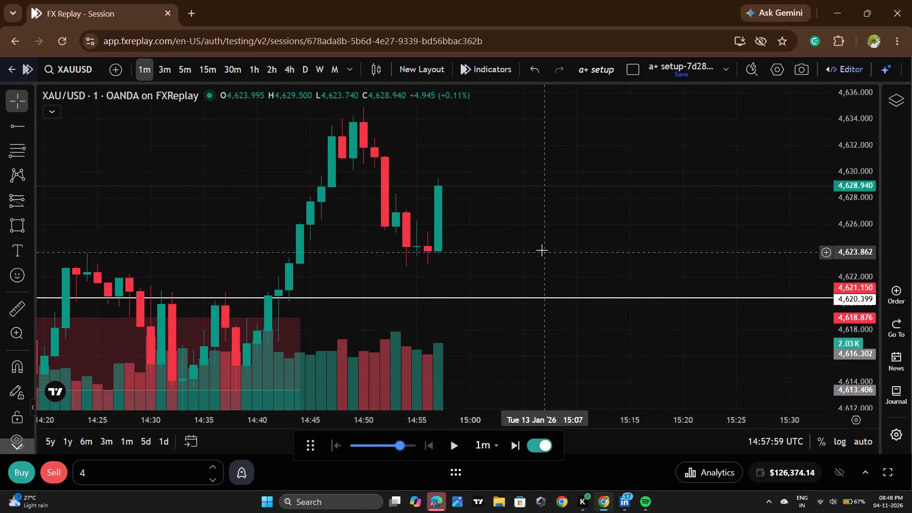
left_click(11, 232)
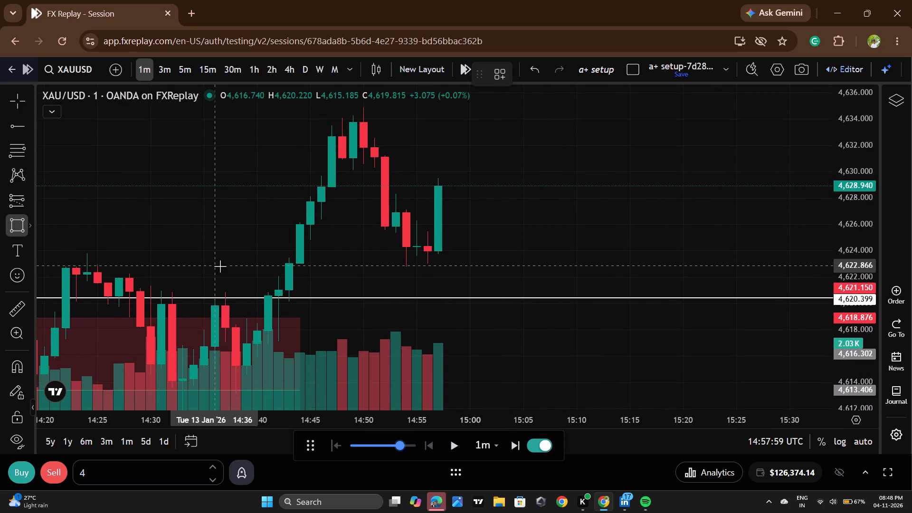
left_click(228, 258)
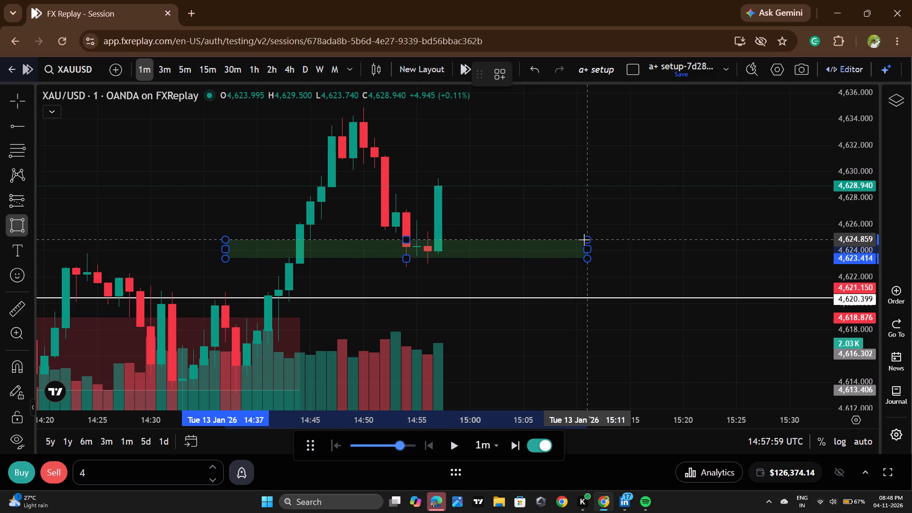
left_click(584, 239)
left_click(633, 256)
Draw a second green zone from about 4,629.5 to 4,630.9, starting at 14:42, just above the latest candle.
scroll(628, 263, "down", 4)
left_click_drag(649, 208, 647, 253)
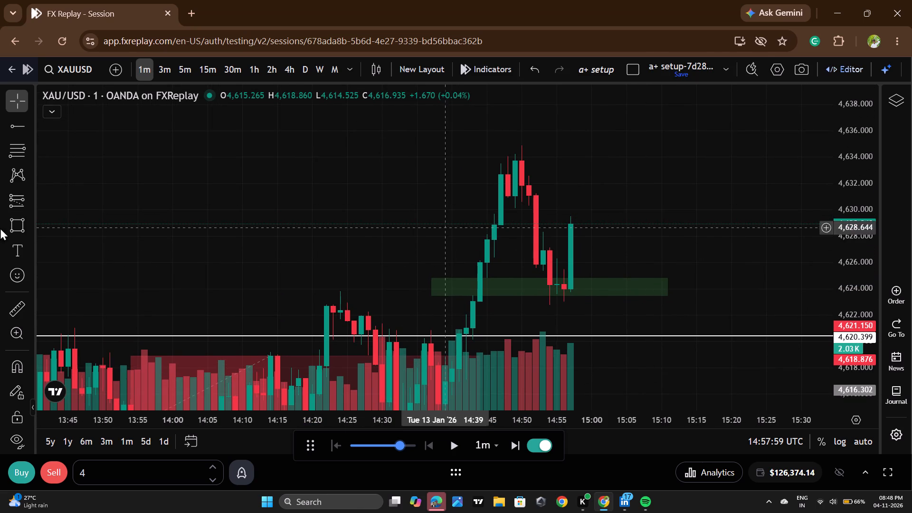
left_click(17, 237)
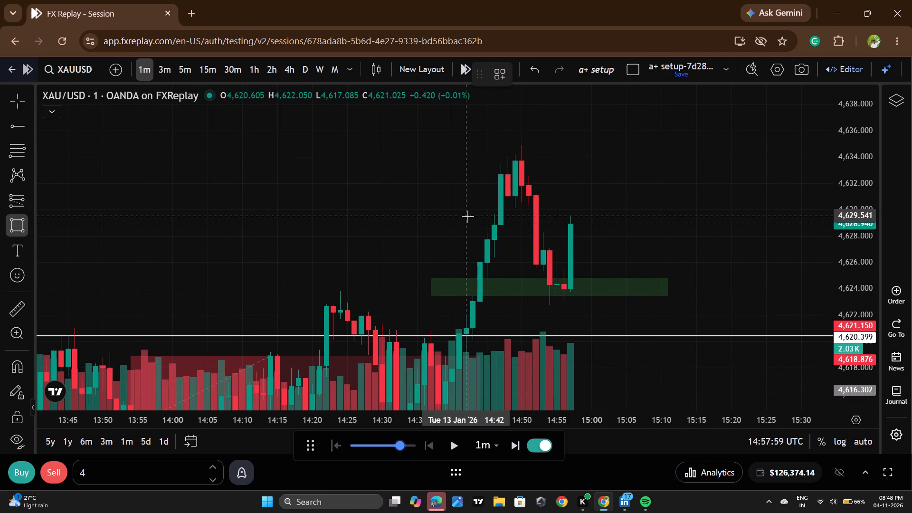
left_click(467, 216)
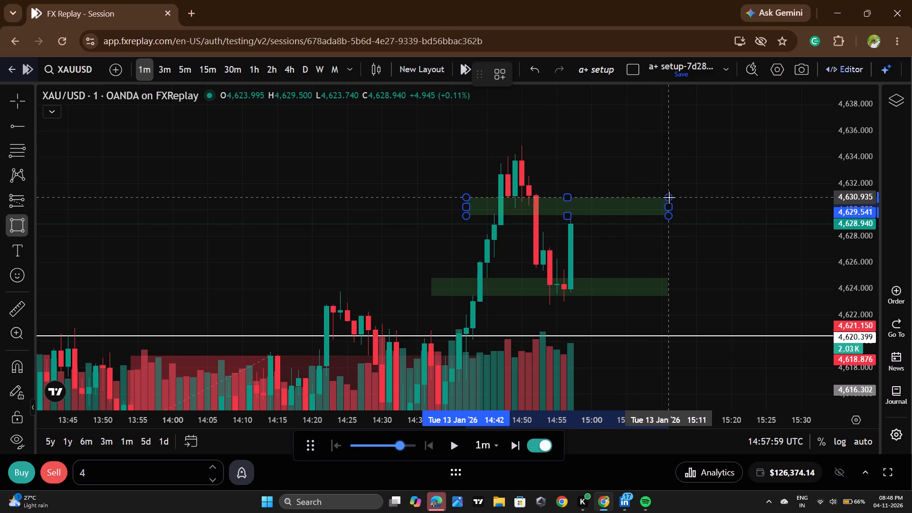
left_click(674, 197)
left_click(701, 238)
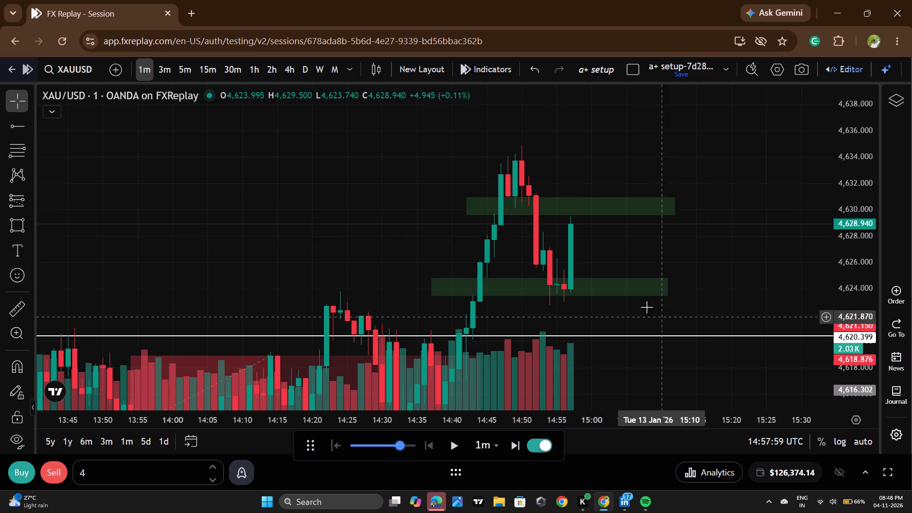
Draw a third, thinner green zone from about 4,628.0 to 4,628.9, starting at 14:38, between the other two zones.
left_click(0, 223)
left_click(440, 237)
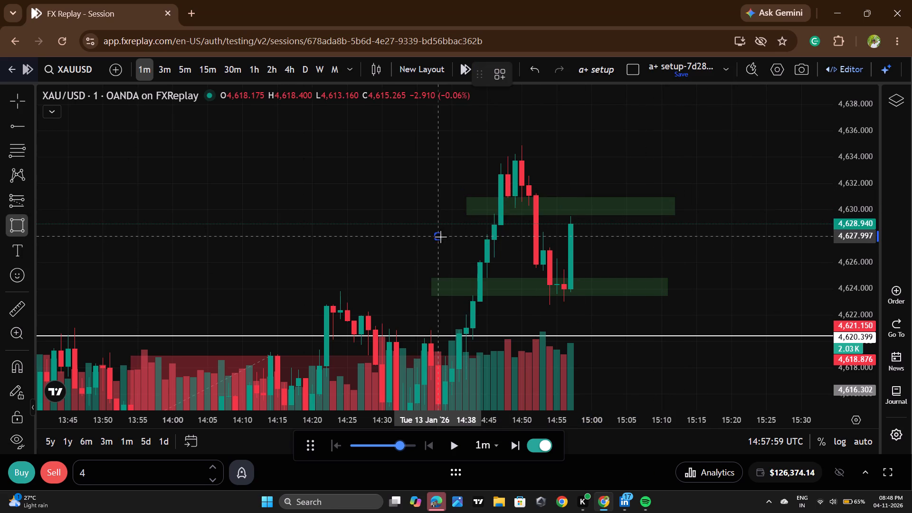
left_click(663, 225)
left_click(698, 249)
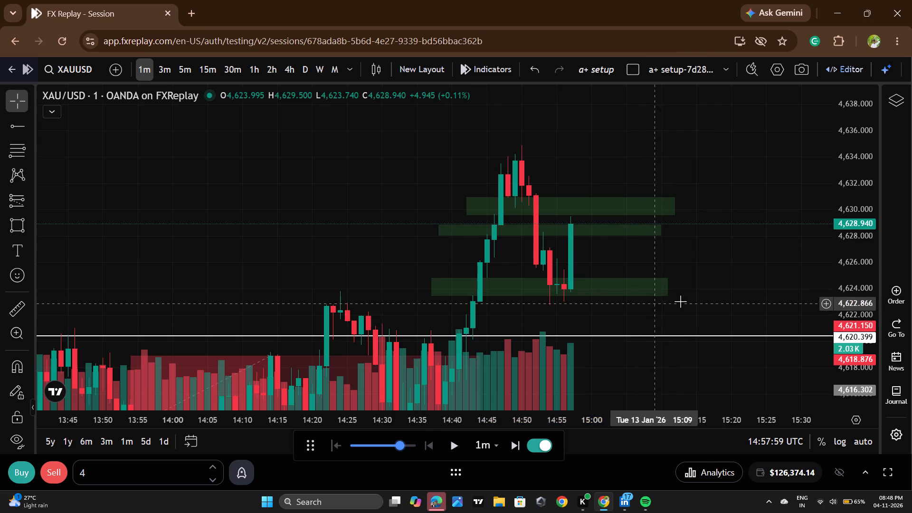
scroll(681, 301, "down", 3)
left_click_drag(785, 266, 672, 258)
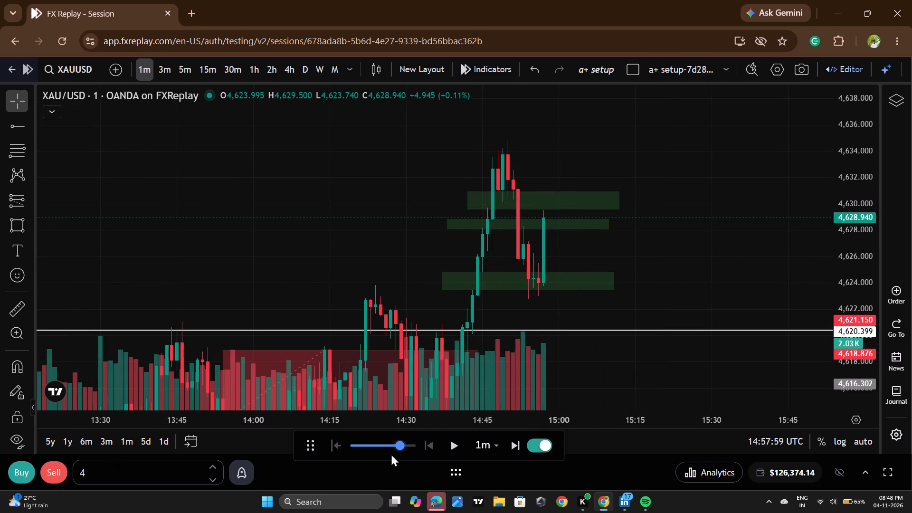
Set the replay speed to 2x per second and replay price in short bursts to 15:00:59.
left_click(360, 442)
double_click(453, 446)
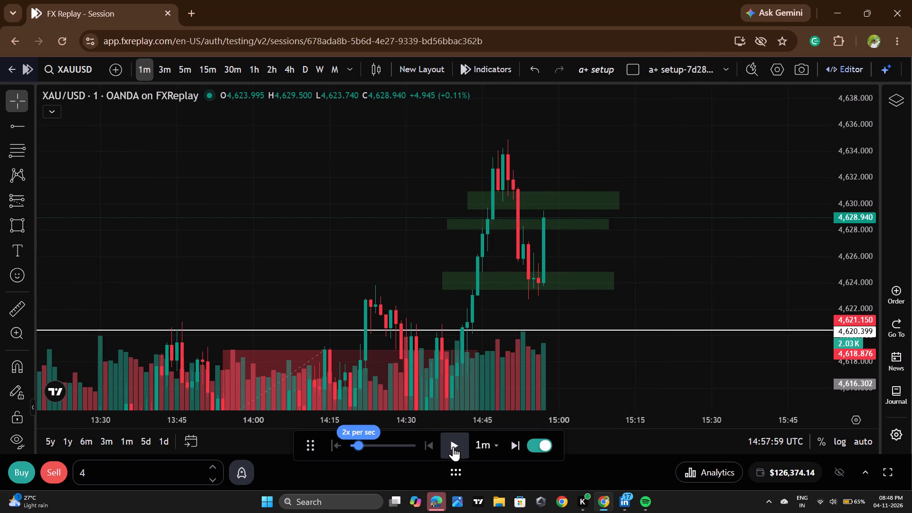
double_click(453, 446)
left_click(453, 447)
left_click(453, 447)
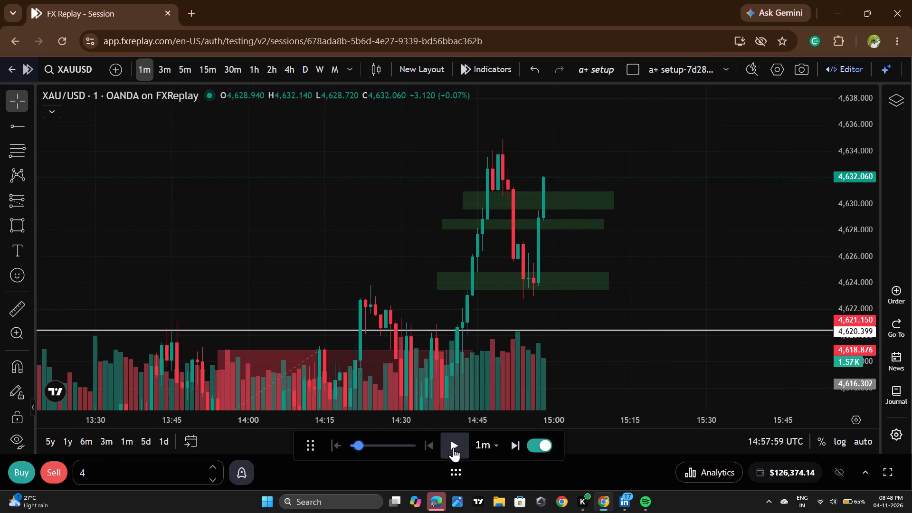
left_click(453, 447)
left_click(453, 448)
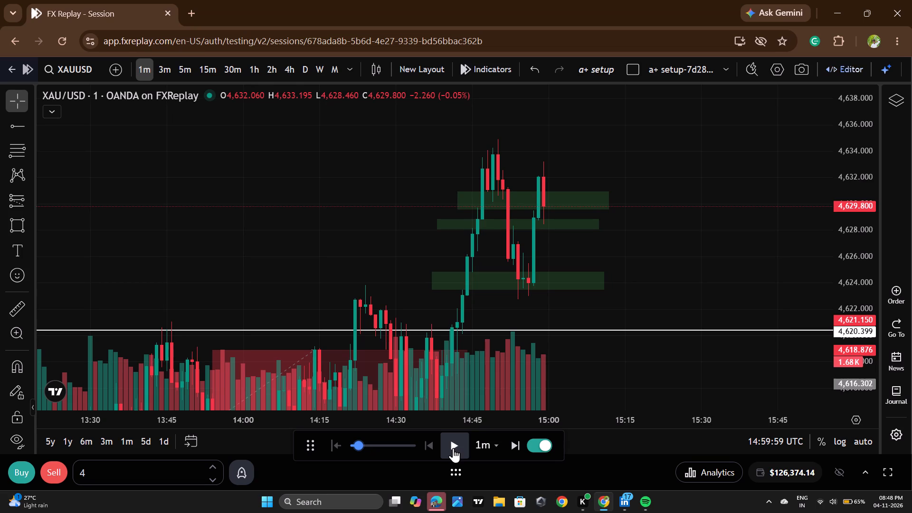
left_click(453, 448)
left_click(453, 448)
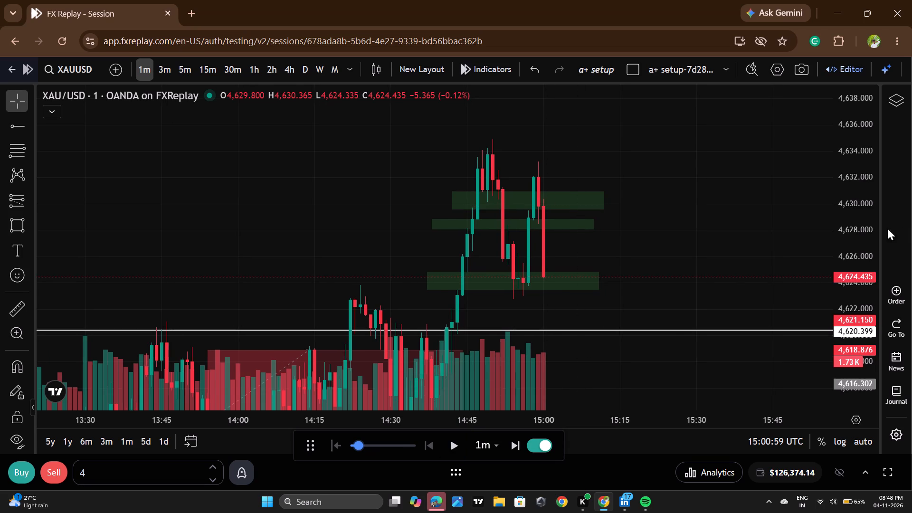
Sell 4 lots of XAUUSD at market, with a stop loss at 4,629.980 and a take profit at 4,614.073.
scroll(852, 230, "down", 9)
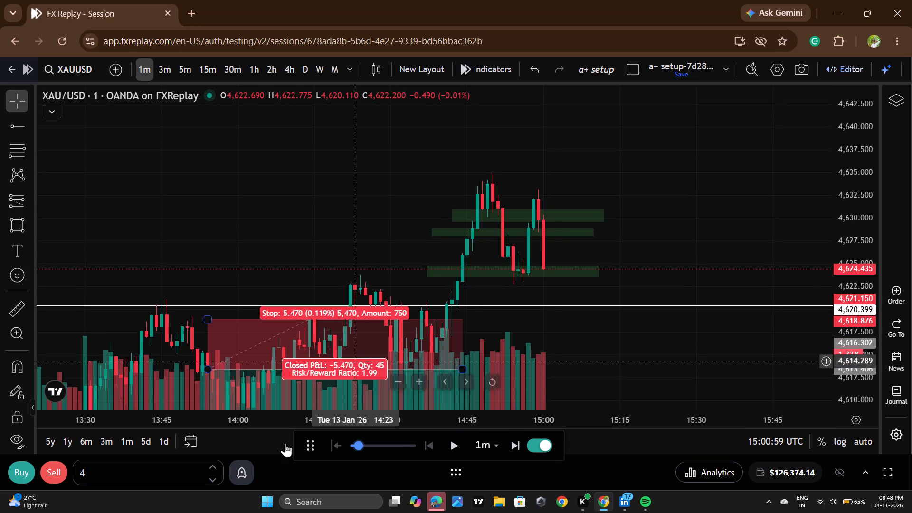
left_click(47, 470)
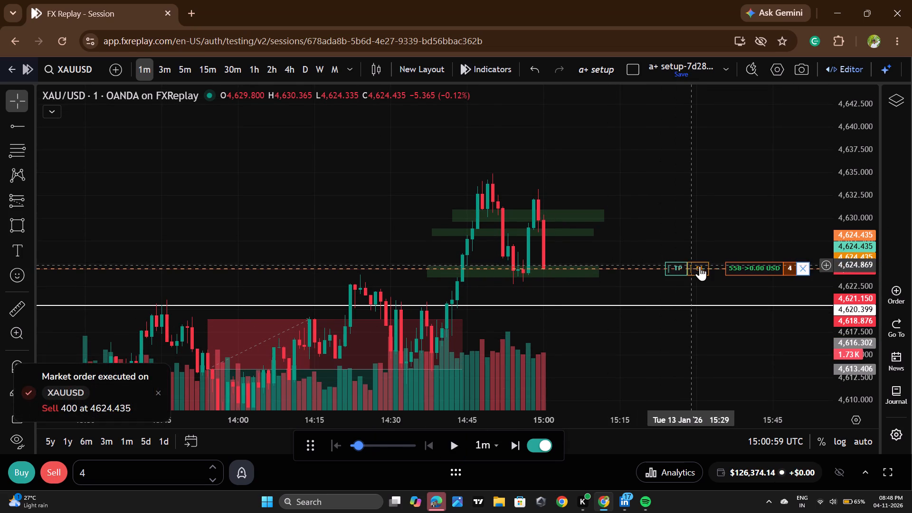
left_click_drag(700, 266, 706, 218)
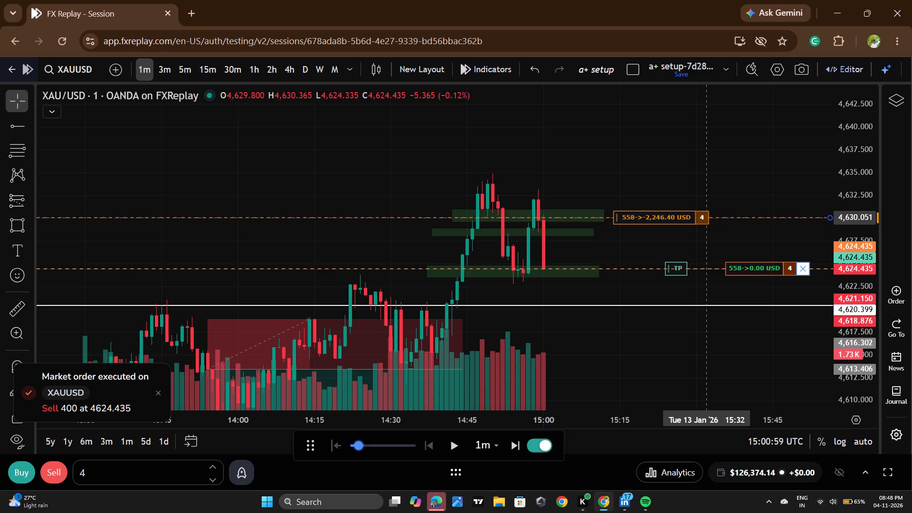
left_click_drag(706, 218, 707, 218)
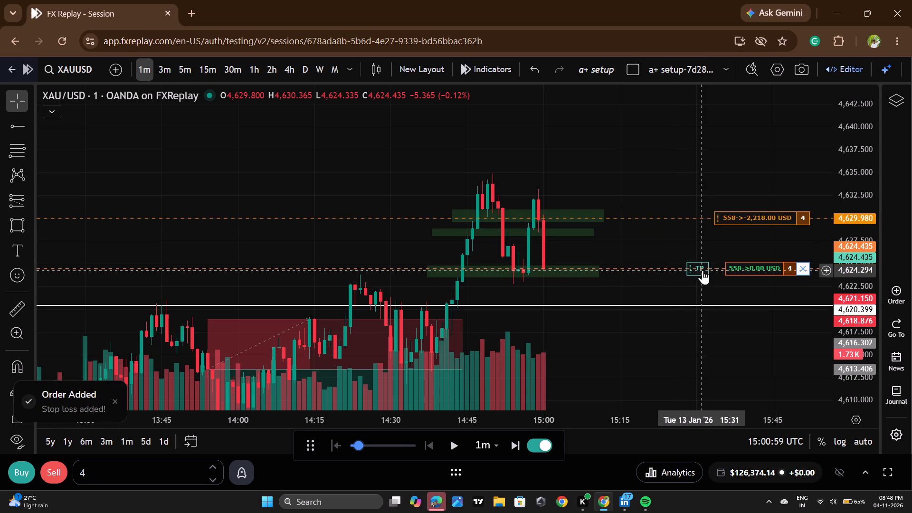
left_click_drag(703, 270, 713, 367)
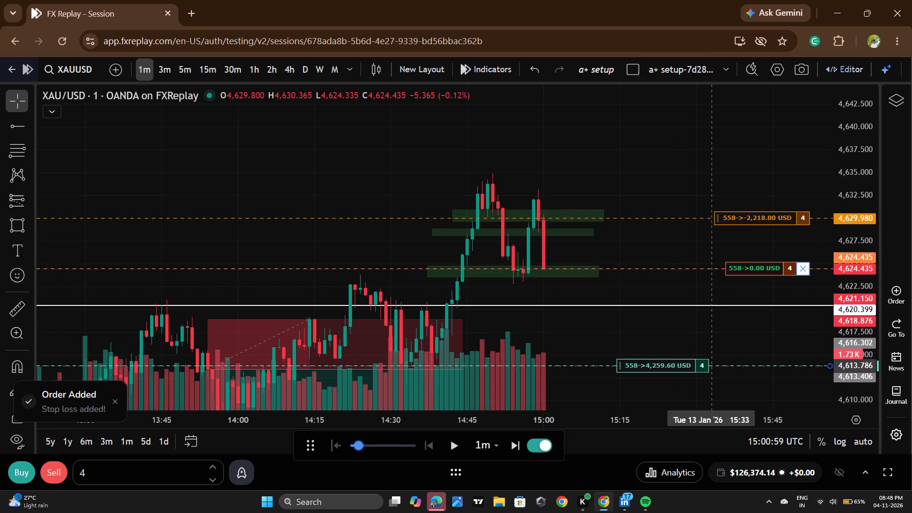
left_click_drag(713, 367, 713, 363)
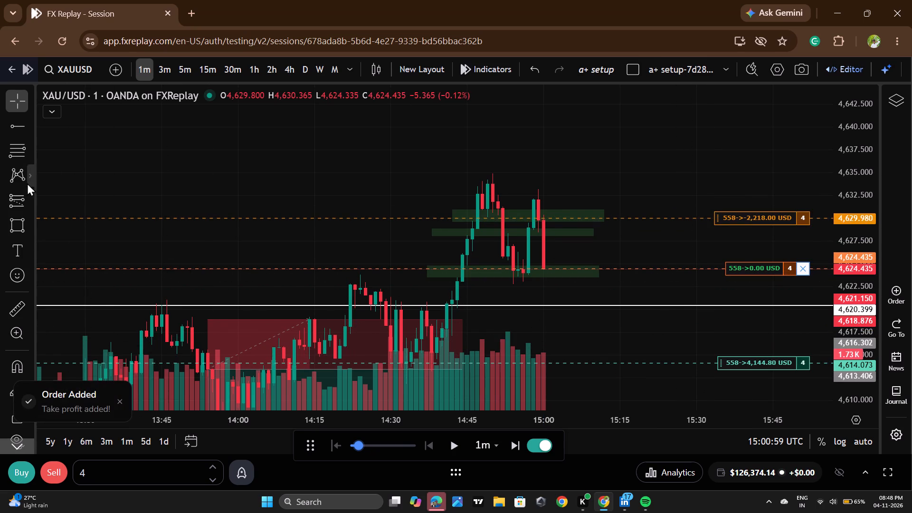
Draw a short position from the latest candle with entry about 4,624.65, stop 4,629.98 and target about 4,614.00, for a risk/reward ratio of 2.
left_click(27, 203)
left_click(88, 160)
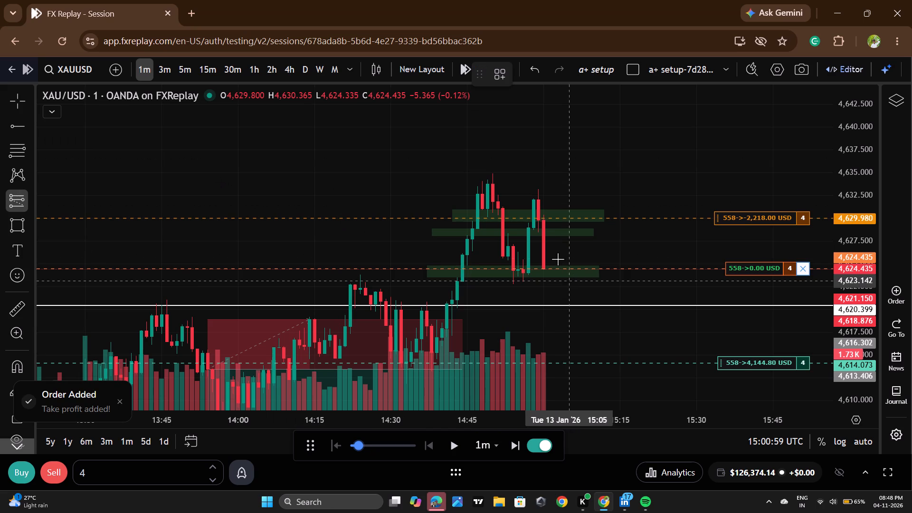
left_click(547, 267)
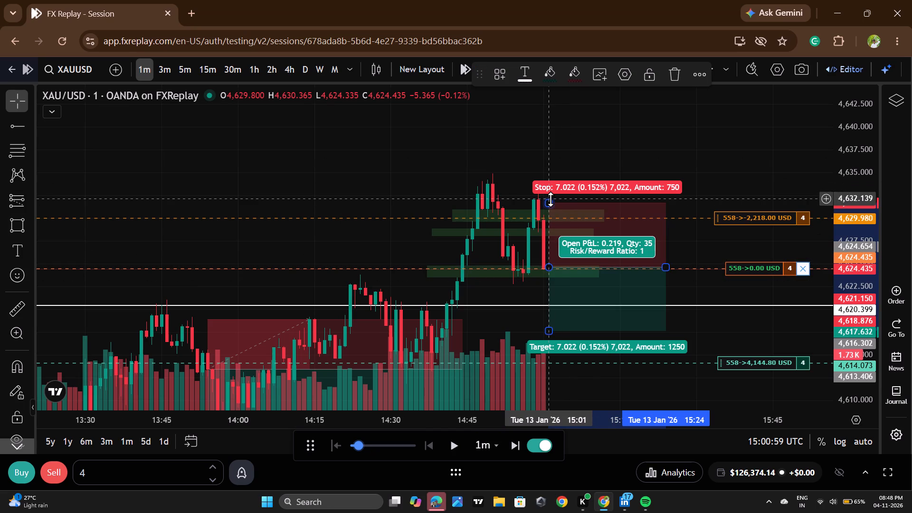
left_click_drag(551, 199, 552, 218)
left_click_drag(774, 325, 760, 267)
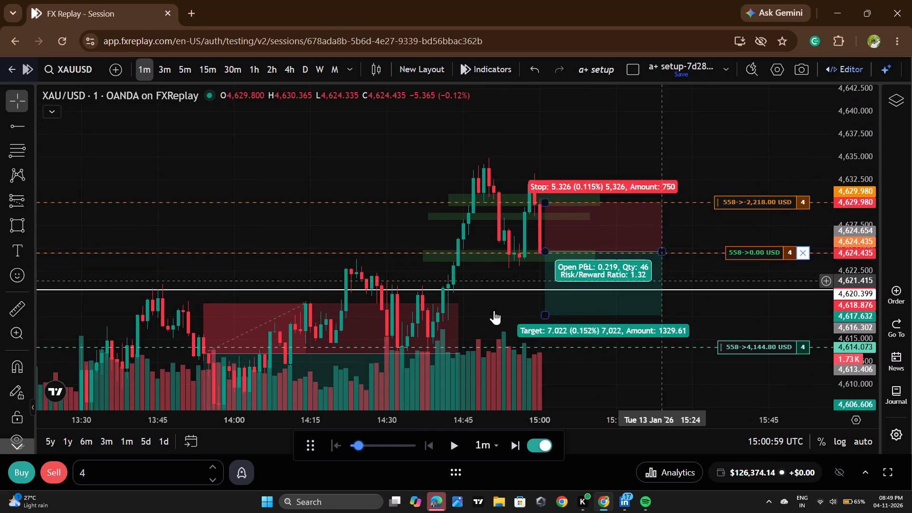
left_click_drag(544, 314, 547, 352)
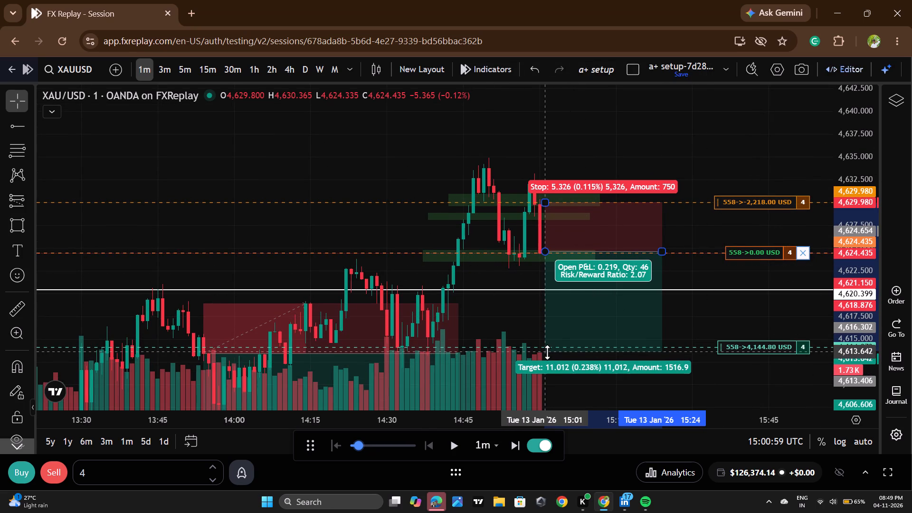
left_click_drag(547, 352, 547, 349)
left_click(709, 296)
Replay price to 15:17:59, raising the replay speed to 16x per second after the first candle.
scroll(636, 287, "down", 2)
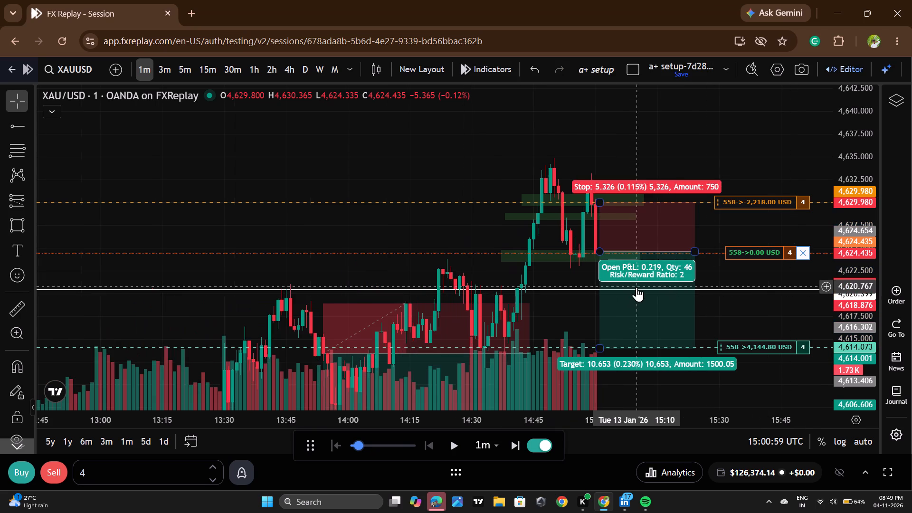
left_click(465, 450)
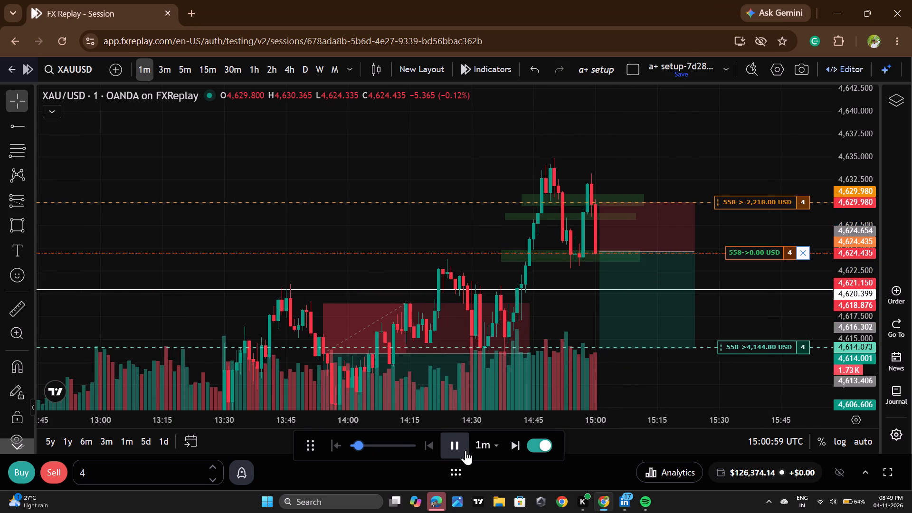
left_click(465, 450)
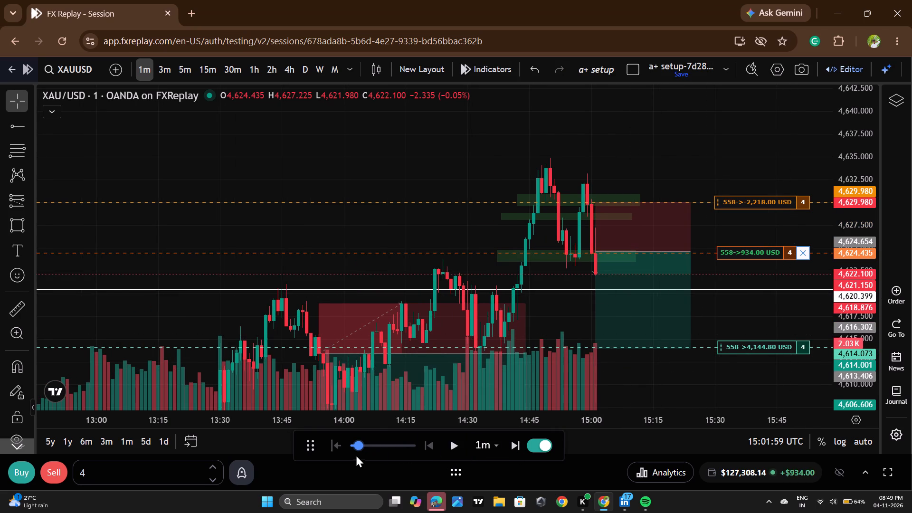
left_click_drag(373, 441, 423, 446)
double_click(458, 451)
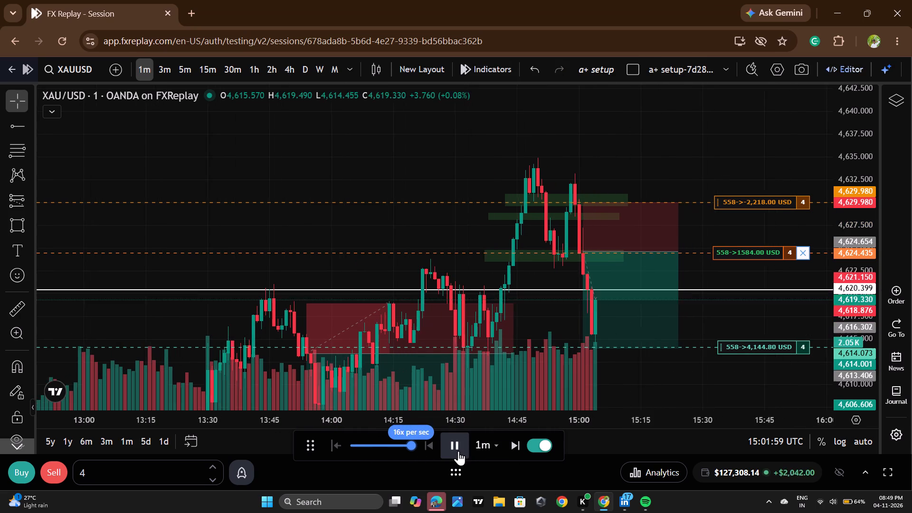
triple_click(458, 451)
double_click(458, 451)
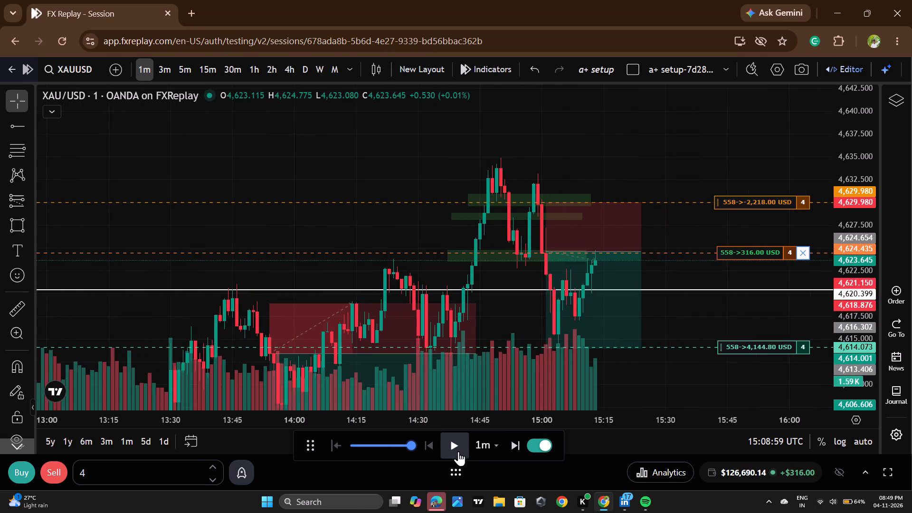
left_click(458, 451)
Delete the three green rectangle zones around the closed short trade.
left_click_drag(676, 307, 643, 254)
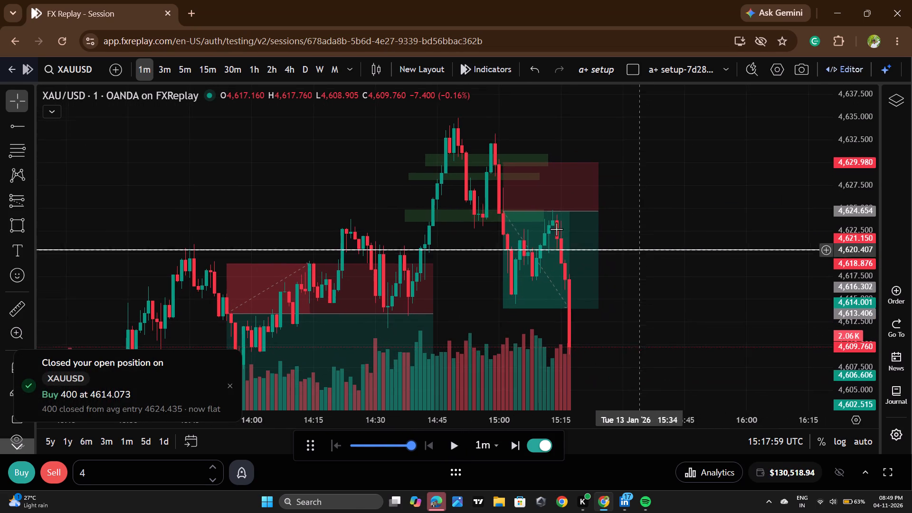
scroll(856, 176, "down", 4)
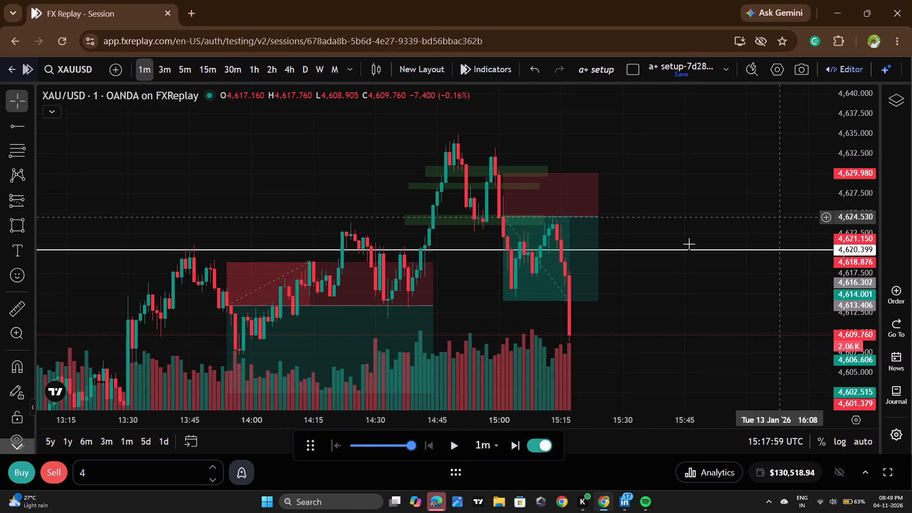
scroll(686, 249, "down", 3)
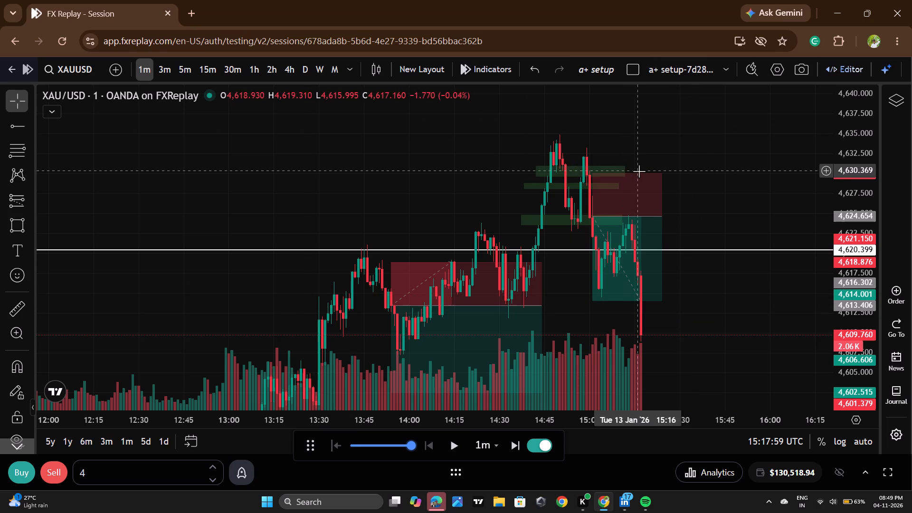
left_click(624, 171)
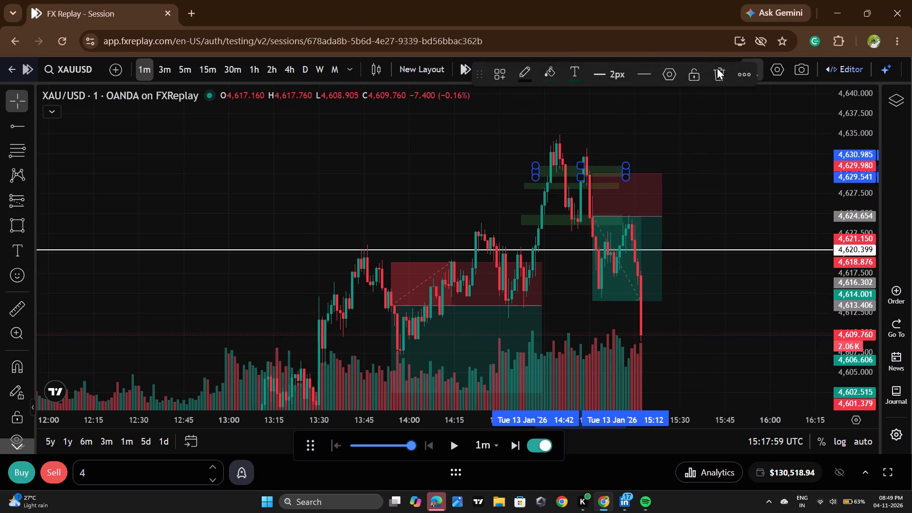
left_click(716, 69)
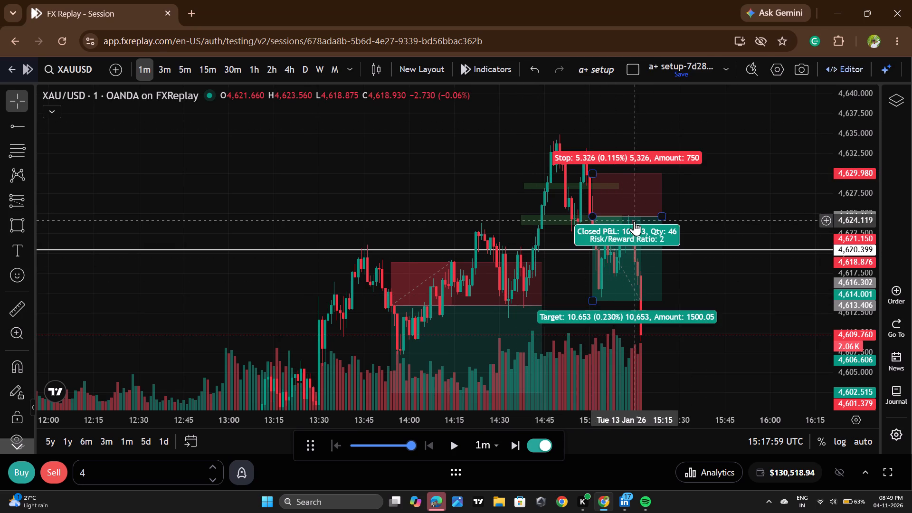
left_click(627, 221)
left_click(712, 73)
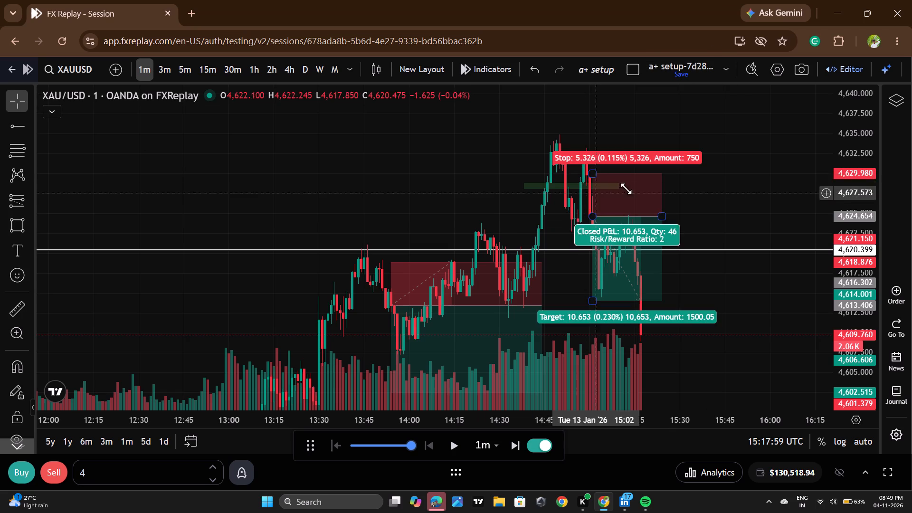
left_click(620, 185)
left_click(721, 74)
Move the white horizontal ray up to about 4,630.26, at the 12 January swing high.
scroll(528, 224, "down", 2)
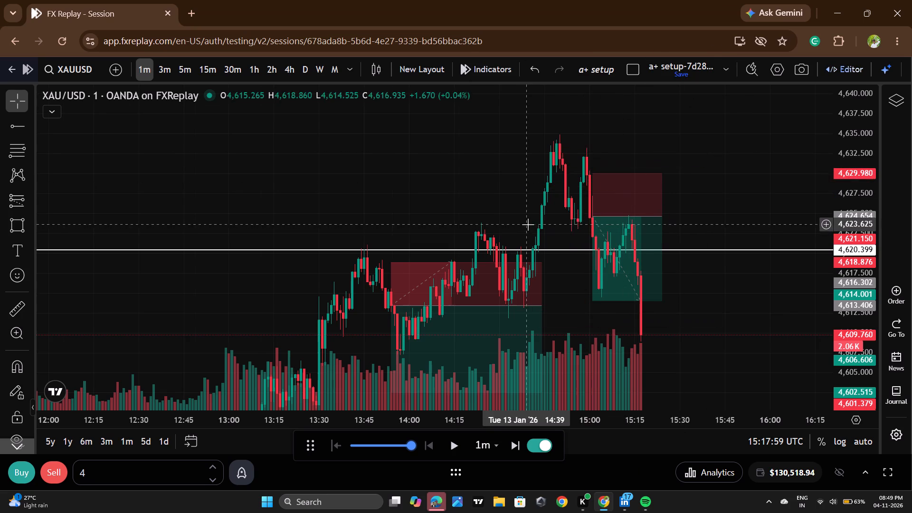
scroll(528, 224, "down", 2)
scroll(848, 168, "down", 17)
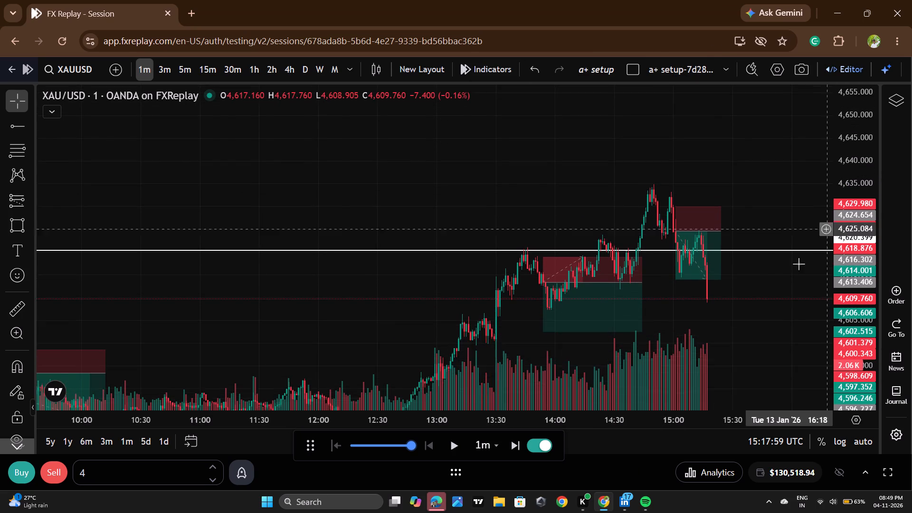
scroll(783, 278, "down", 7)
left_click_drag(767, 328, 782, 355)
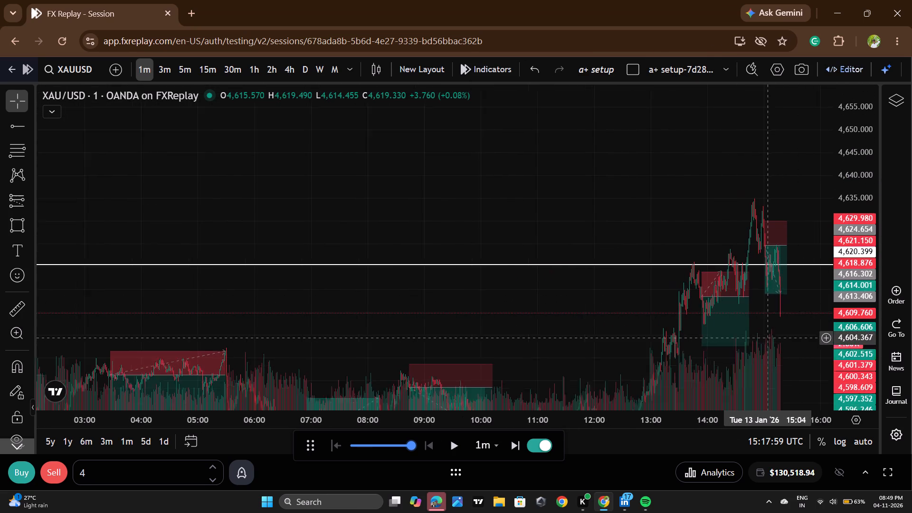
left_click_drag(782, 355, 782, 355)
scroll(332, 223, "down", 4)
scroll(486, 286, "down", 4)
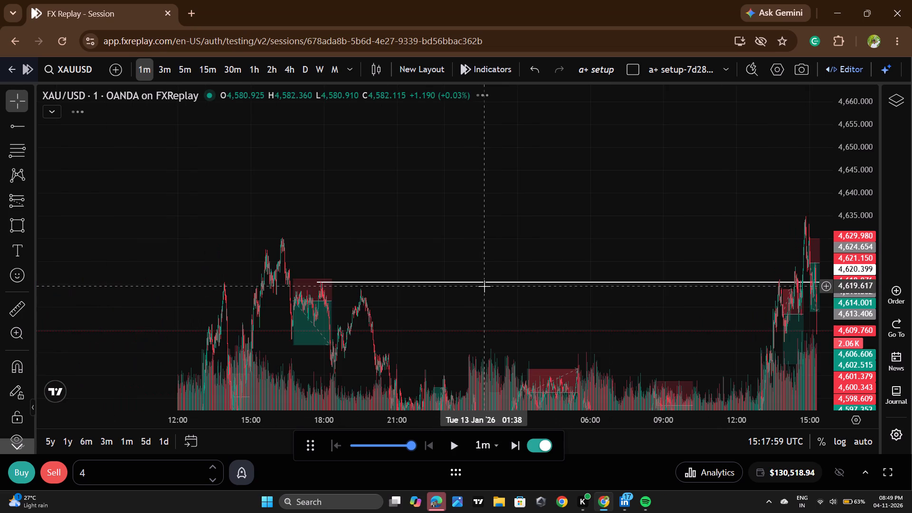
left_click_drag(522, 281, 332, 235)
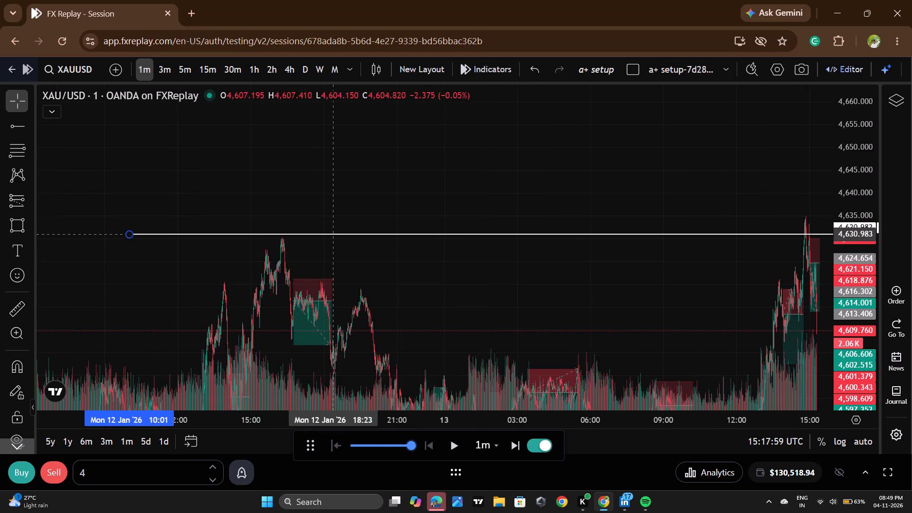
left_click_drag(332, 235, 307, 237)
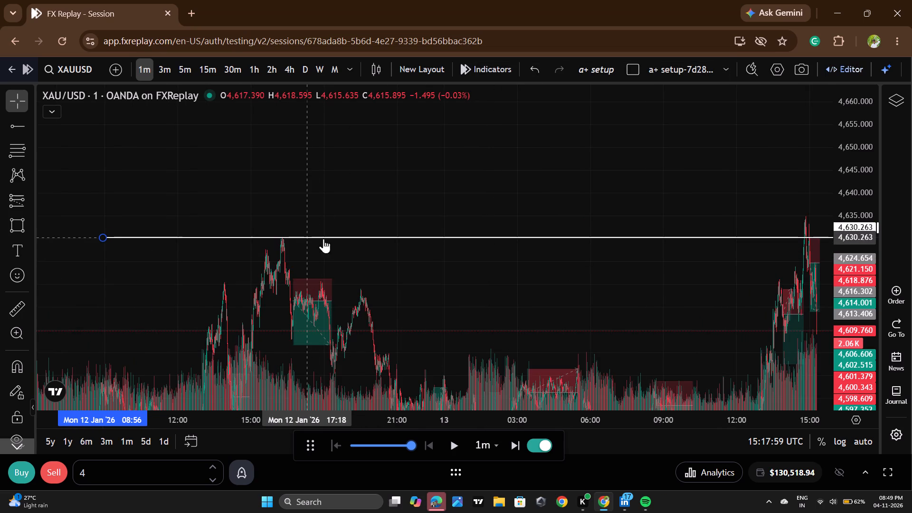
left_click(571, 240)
Delete the white horizontal ray at the 12 January high.
scroll(646, 271, "up", 3)
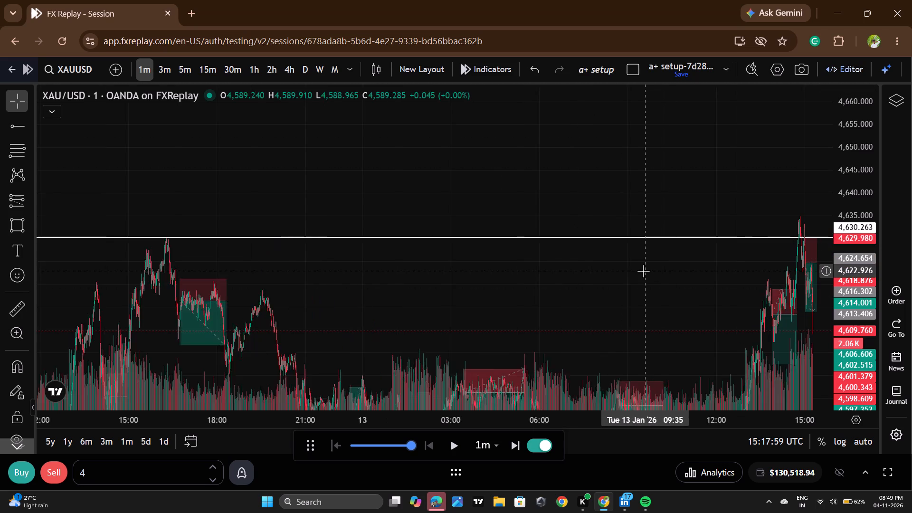
scroll(643, 271, "up", 8)
left_click(664, 239)
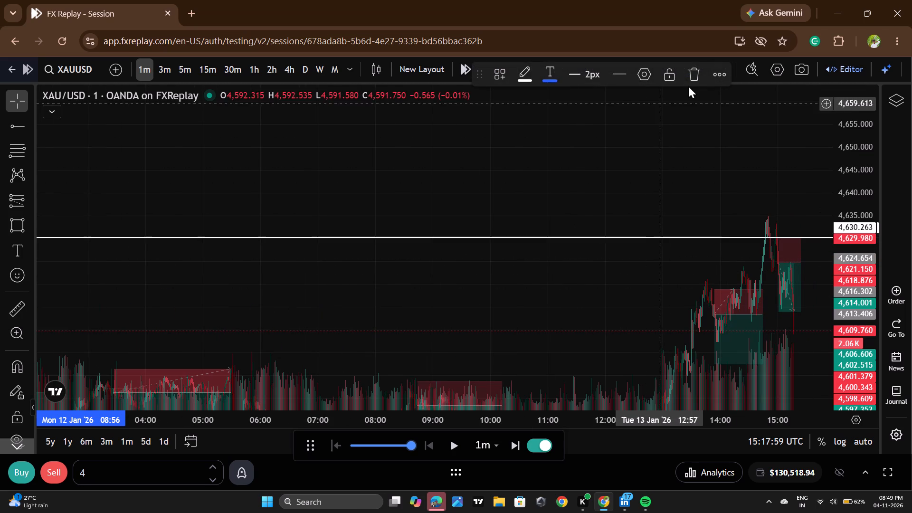
left_click(688, 85)
Examine the 12 and 13 January price action, the closed trades and the remaining white ray near the lows.
scroll(690, 248, "down", 9)
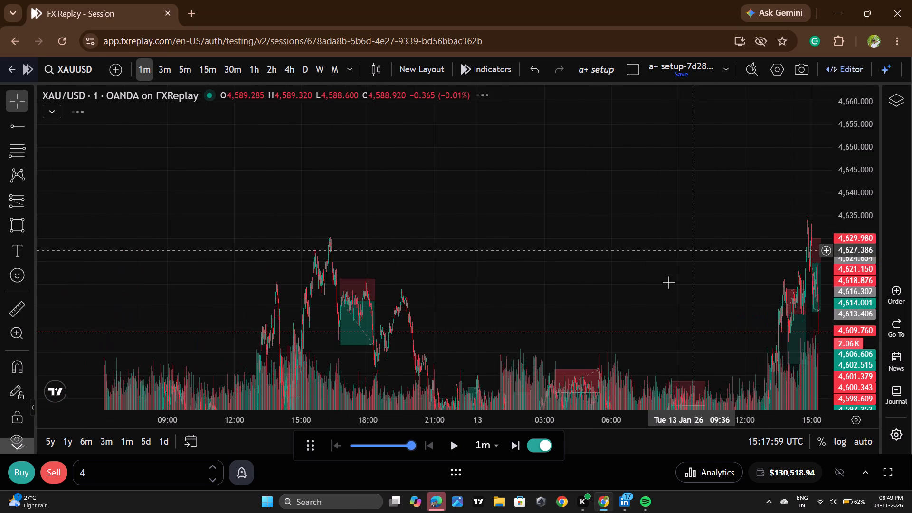
left_click_drag(644, 316, 580, 255)
left_click_drag(604, 268, 542, 249)
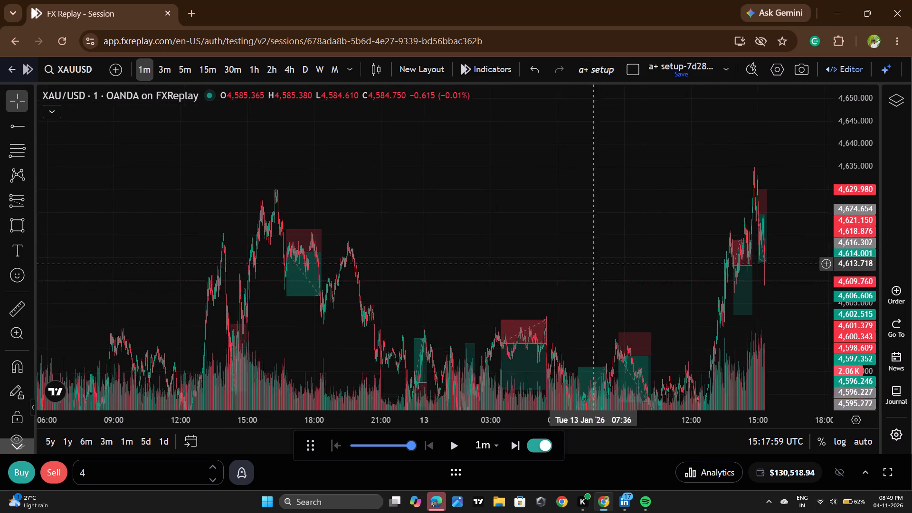
left_click_drag(542, 249, 452, 232)
scroll(486, 235, "up", 11)
scroll(451, 250, "up", 3)
left_click_drag(299, 270, 548, 253)
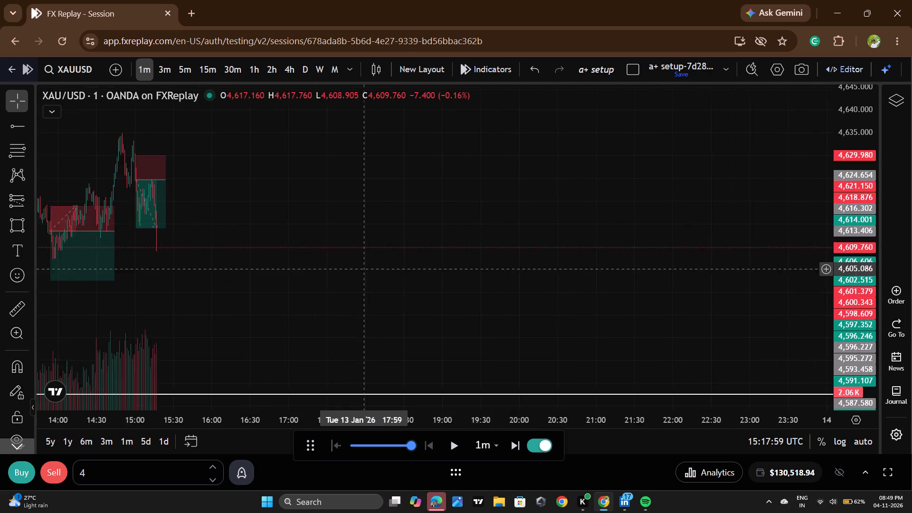
left_click_drag(548, 253, 681, 181)
scroll(438, 263, "down", 2)
left_click_drag(633, 235, 638, 265)
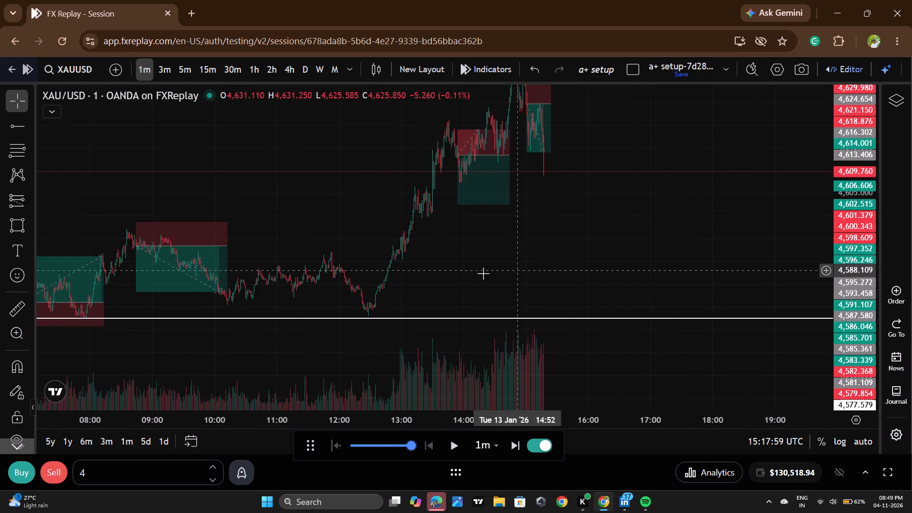
scroll(611, 256, "down", 3)
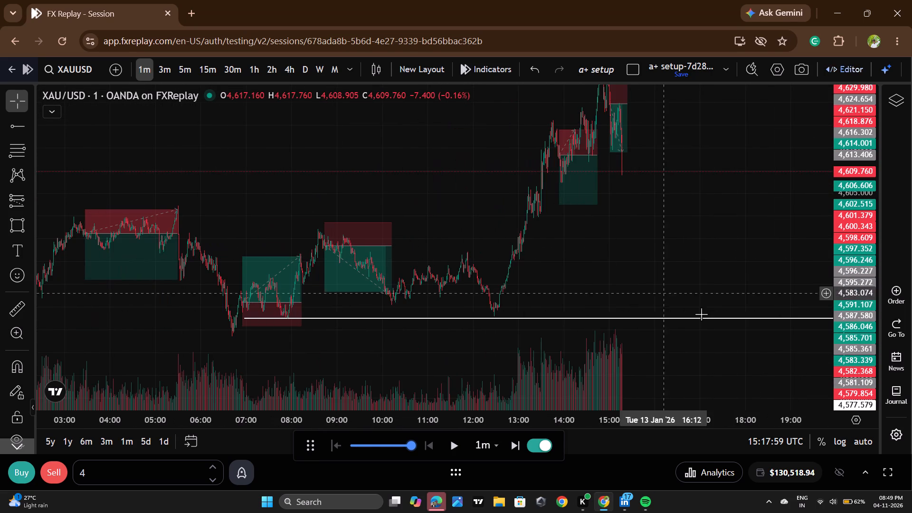
left_click_drag(666, 266, 666, 300)
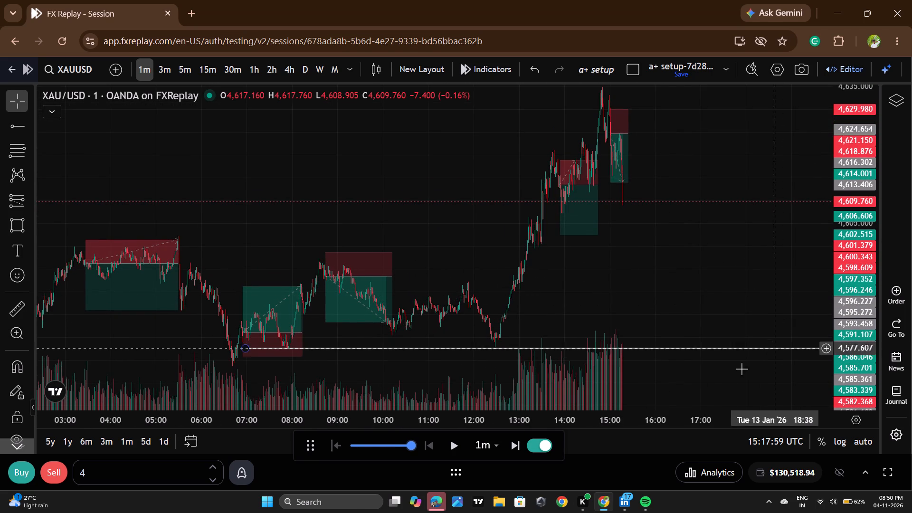
Replay price to 20:42:59 on 13 January, after the drop through the white ray at 4,577.579.
left_click(456, 454)
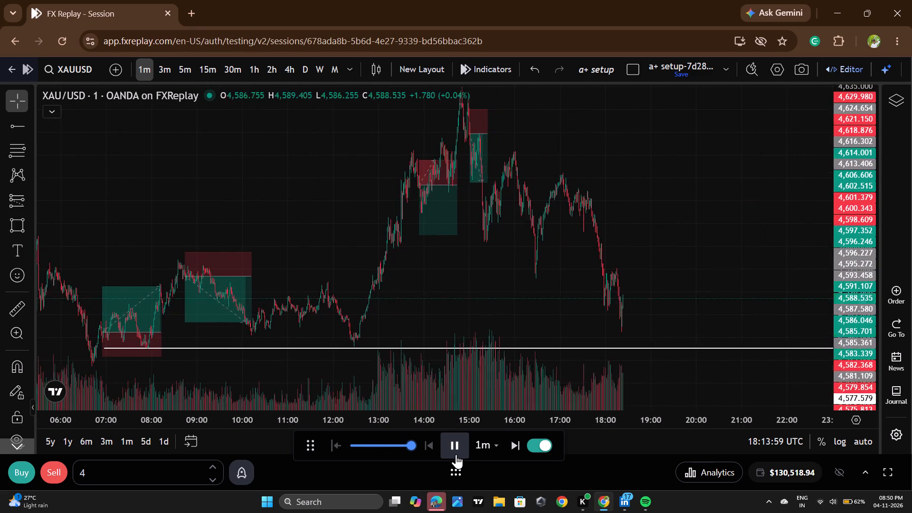
double_click(456, 454)
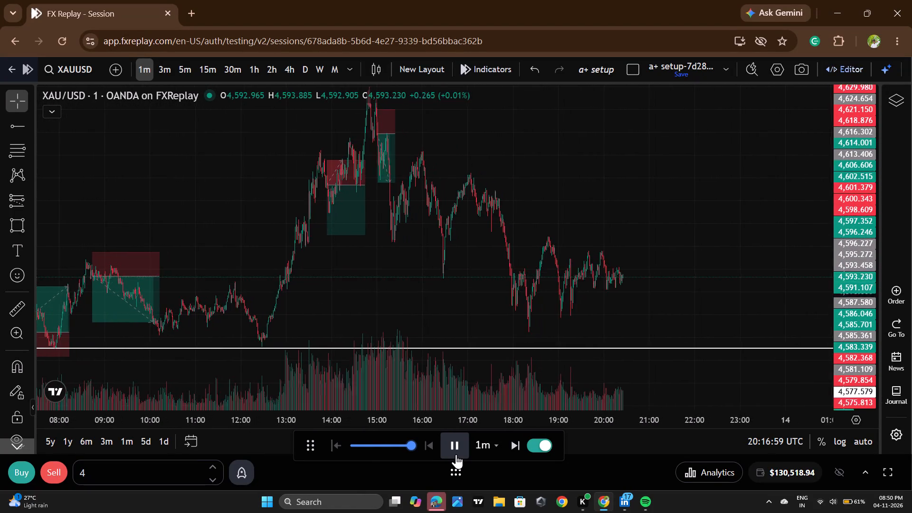
left_click(456, 454)
scroll(560, 385, "up", 5)
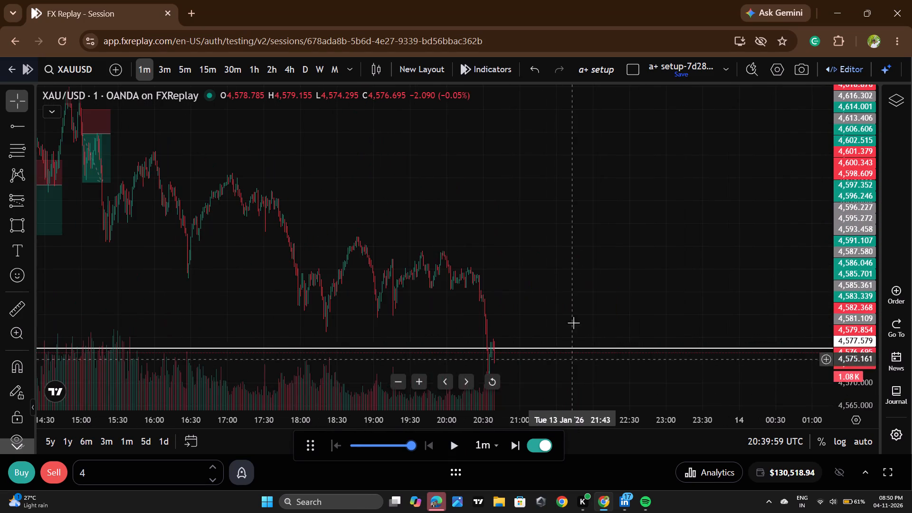
left_click_drag(578, 313, 624, 224)
double_click(454, 446)
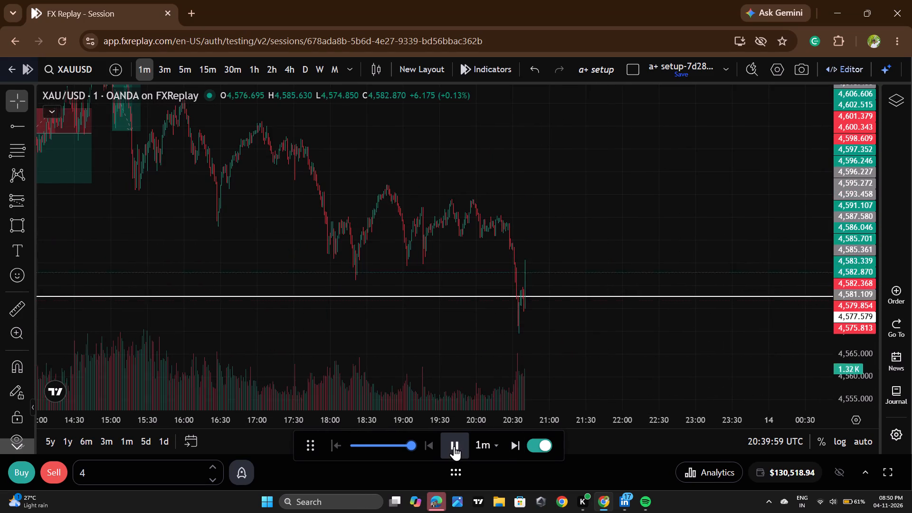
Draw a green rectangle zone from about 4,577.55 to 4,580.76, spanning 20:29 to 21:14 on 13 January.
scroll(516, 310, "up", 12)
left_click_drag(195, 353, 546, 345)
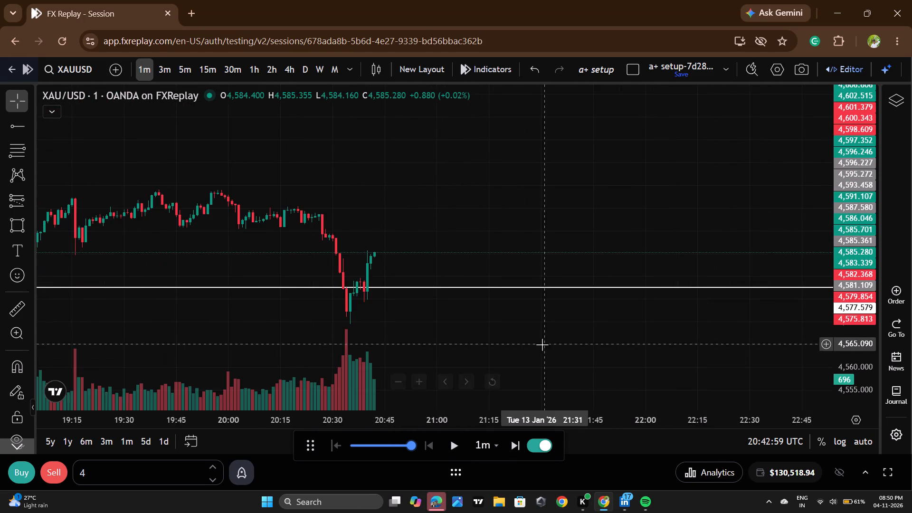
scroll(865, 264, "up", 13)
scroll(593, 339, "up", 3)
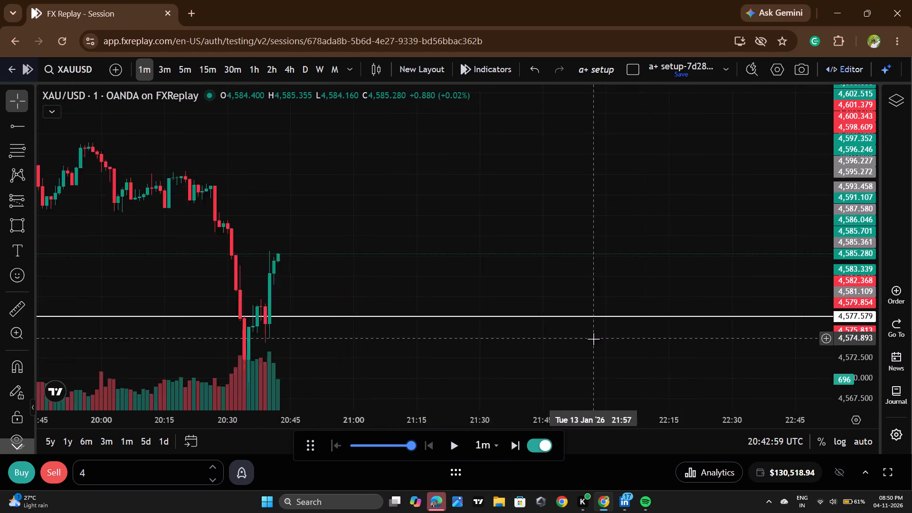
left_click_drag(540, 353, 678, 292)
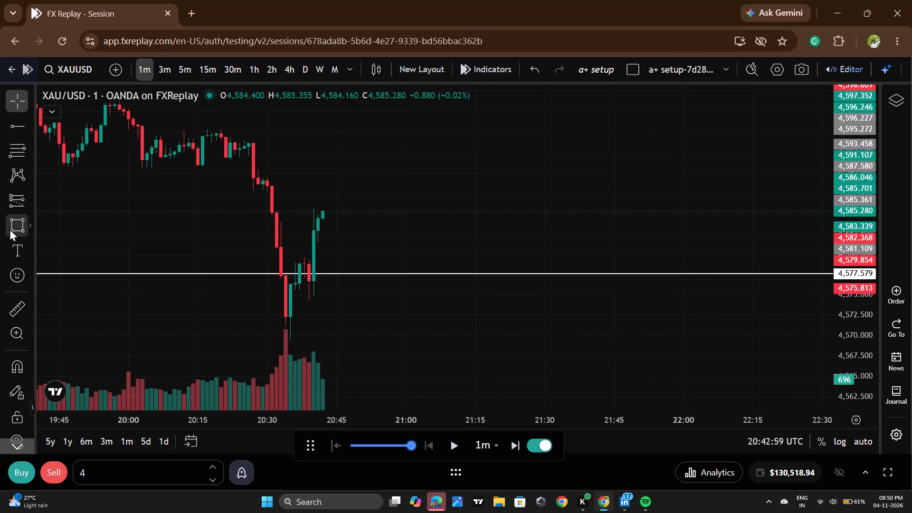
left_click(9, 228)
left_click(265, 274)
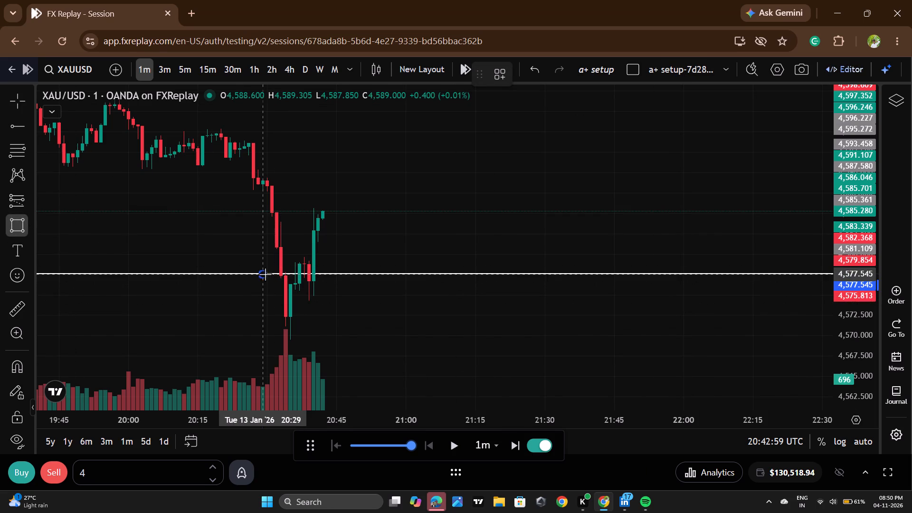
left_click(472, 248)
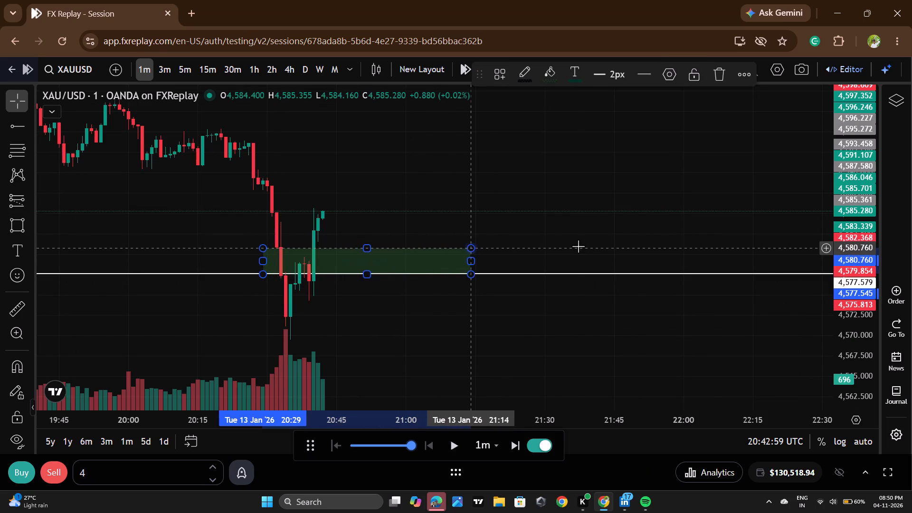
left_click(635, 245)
Replay price in short bursts to 23:11:59 on 13 January.
double_click(465, 442)
triple_click(465, 442)
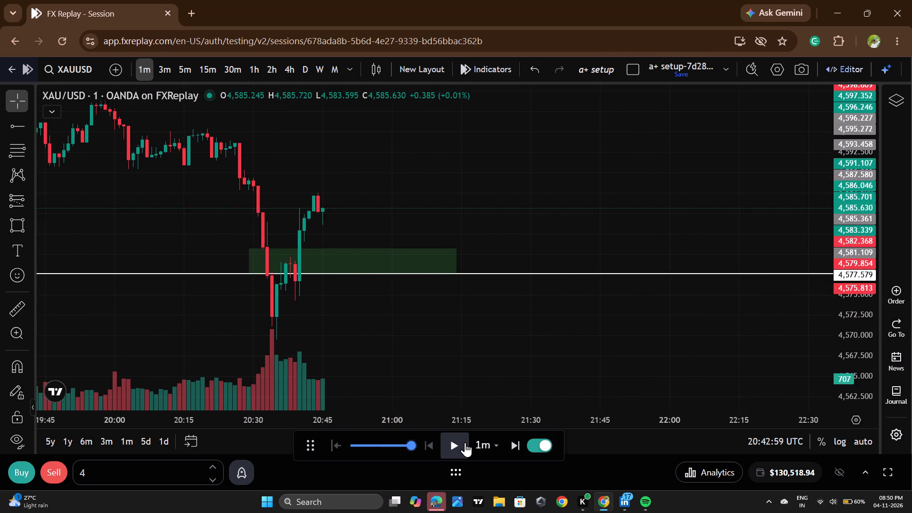
left_click(465, 442)
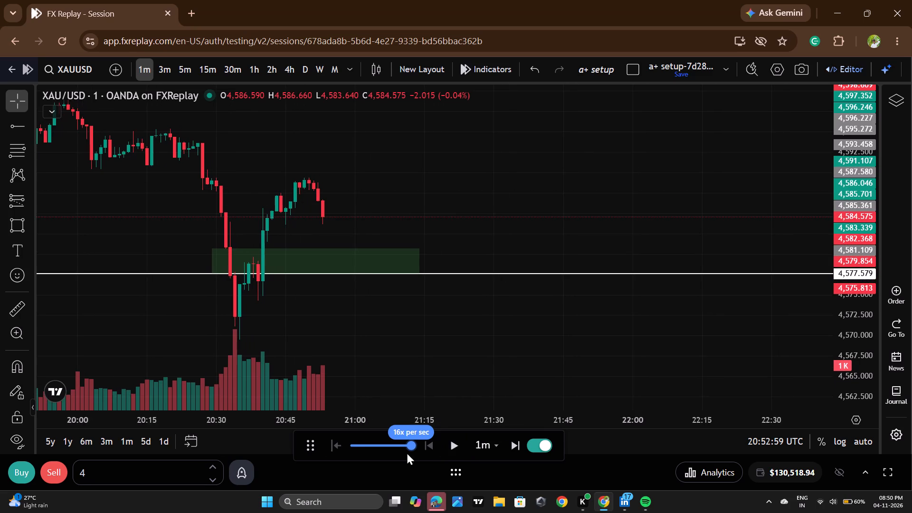
double_click(463, 446)
triple_click(463, 446)
double_click(463, 447)
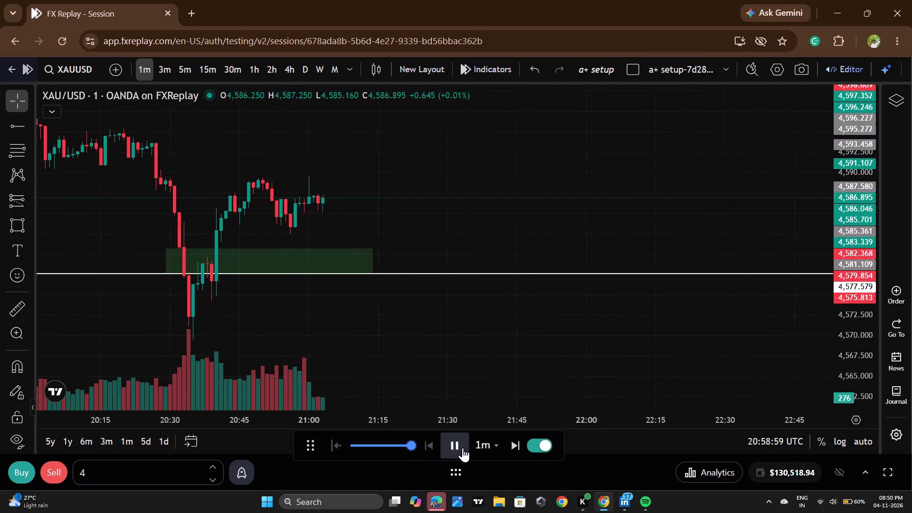
double_click(463, 447)
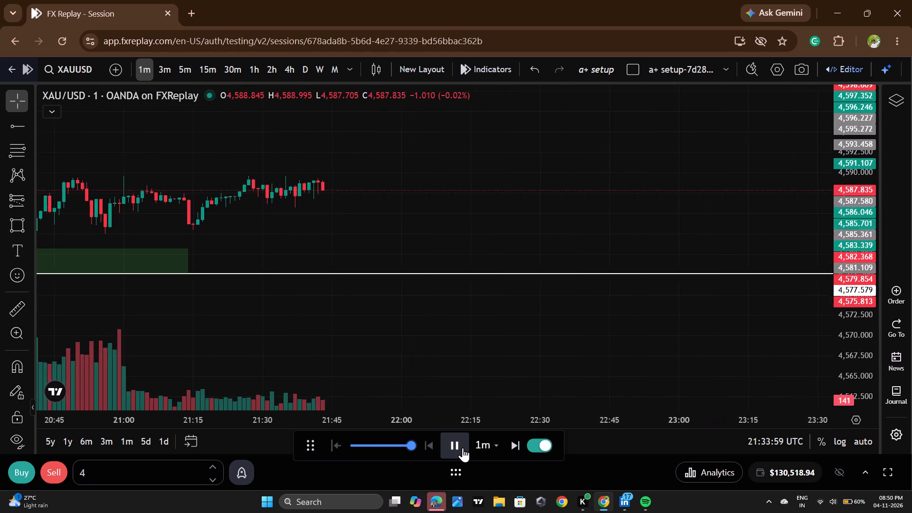
left_click(463, 447)
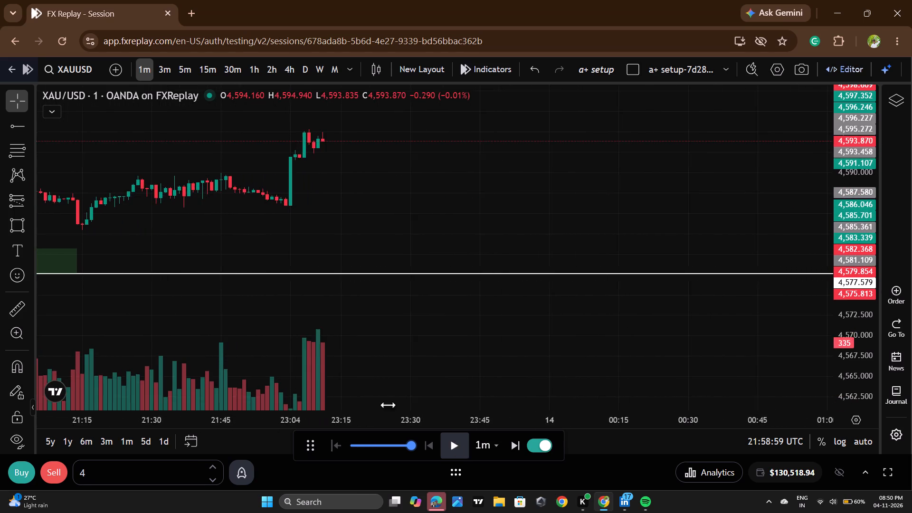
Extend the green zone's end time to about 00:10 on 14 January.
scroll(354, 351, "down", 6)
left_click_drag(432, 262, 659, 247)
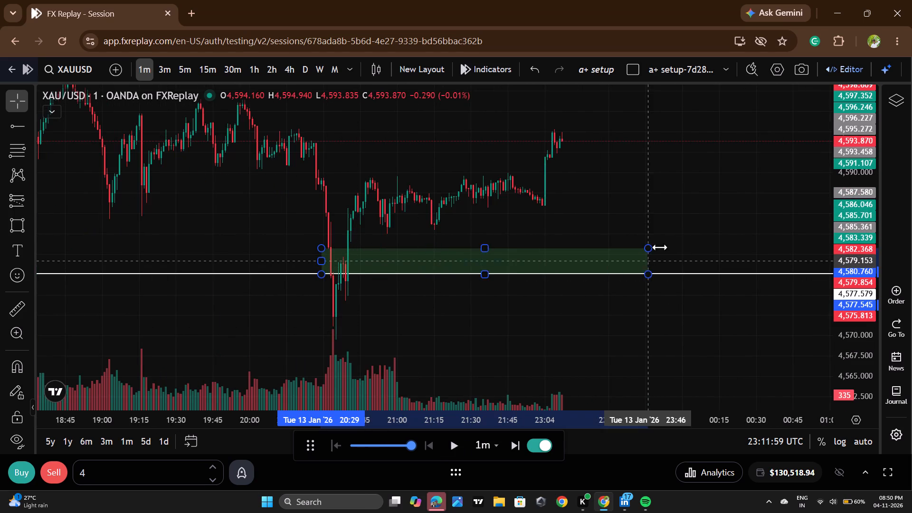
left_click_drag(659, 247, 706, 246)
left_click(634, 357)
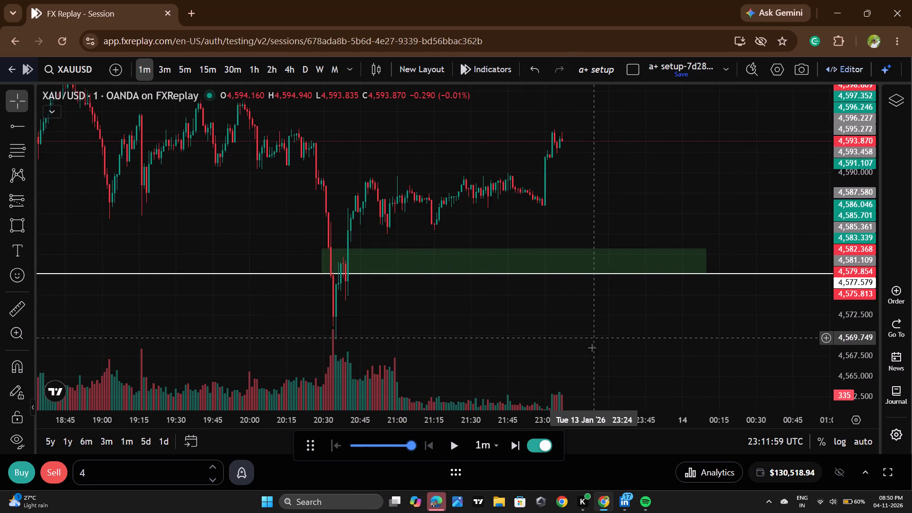
Replay price to 00:50:59 on 14 January, keeping the advancing candles in view.
left_click(465, 446)
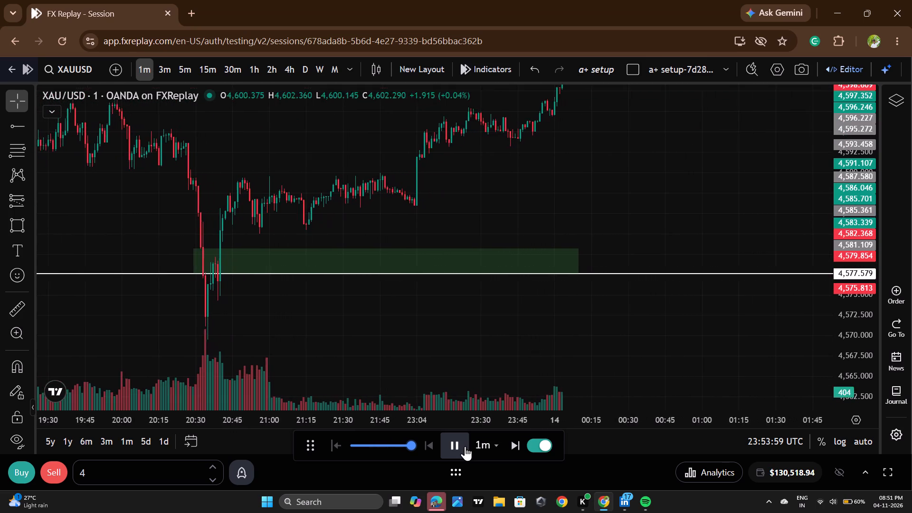
scroll(465, 446, "down", 4)
scroll(578, 332, "down", 5)
left_click_drag(656, 331, 593, 393)
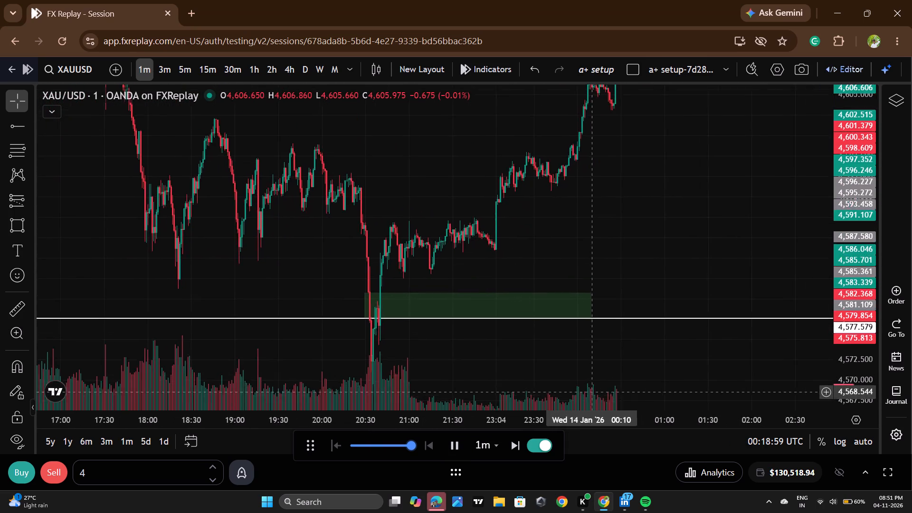
left_click_drag(593, 393, 591, 394)
left_click_drag(676, 249, 673, 351)
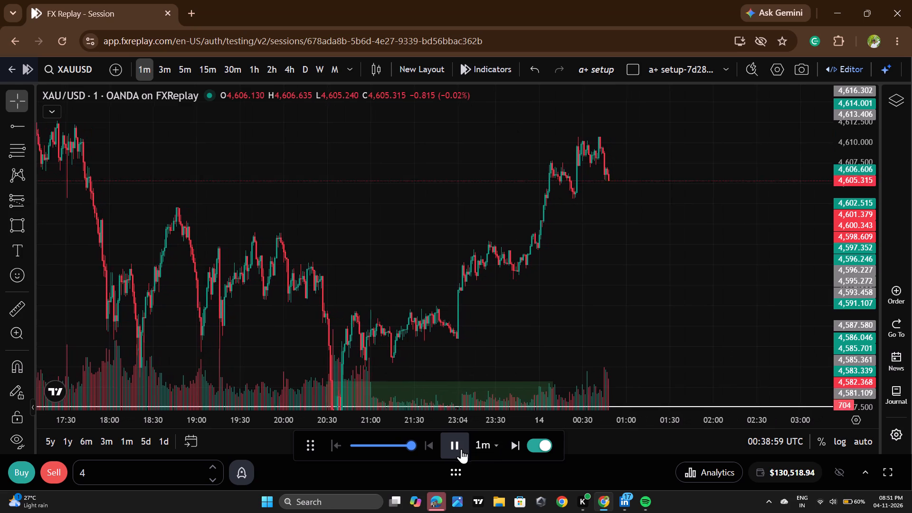
left_click(461, 449)
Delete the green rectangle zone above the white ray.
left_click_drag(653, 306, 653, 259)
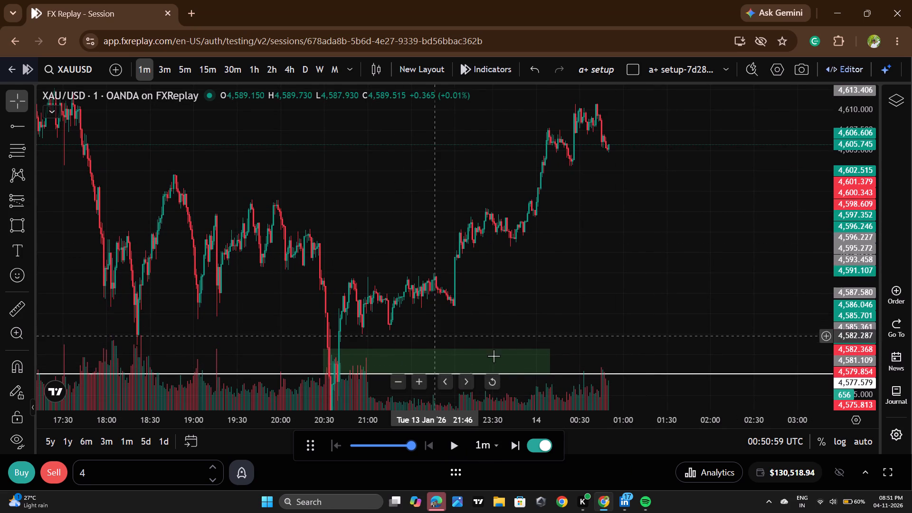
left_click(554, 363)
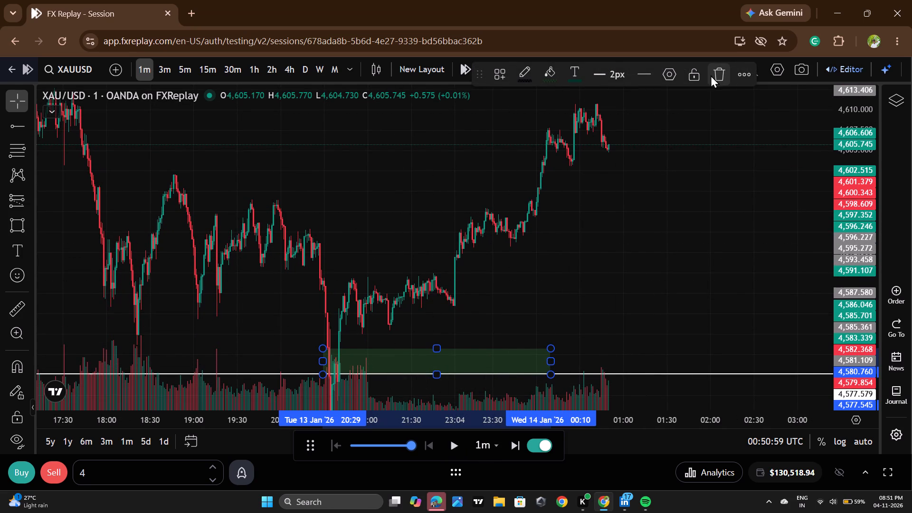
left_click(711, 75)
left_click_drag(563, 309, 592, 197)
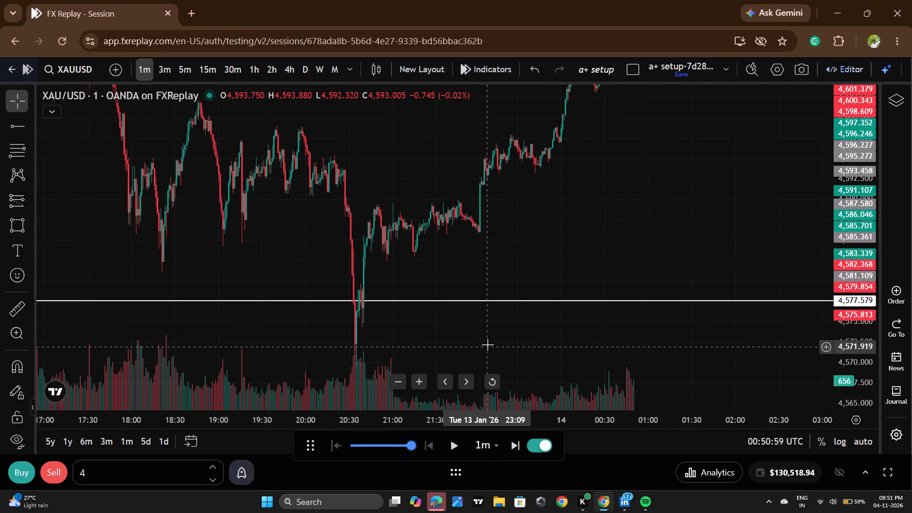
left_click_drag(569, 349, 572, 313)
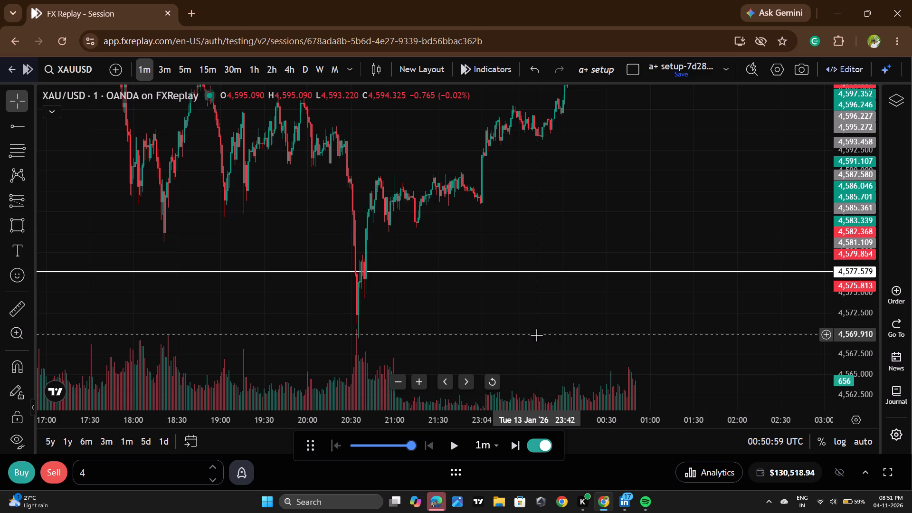
Close the LinkedIn app and the Edge new-tab window running in the background.
left_click(633, 504)
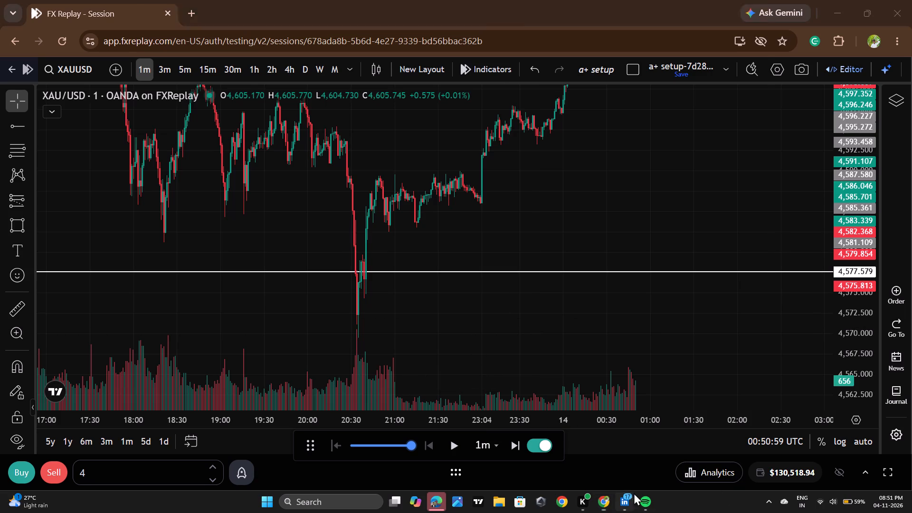
left_click(760, 9)
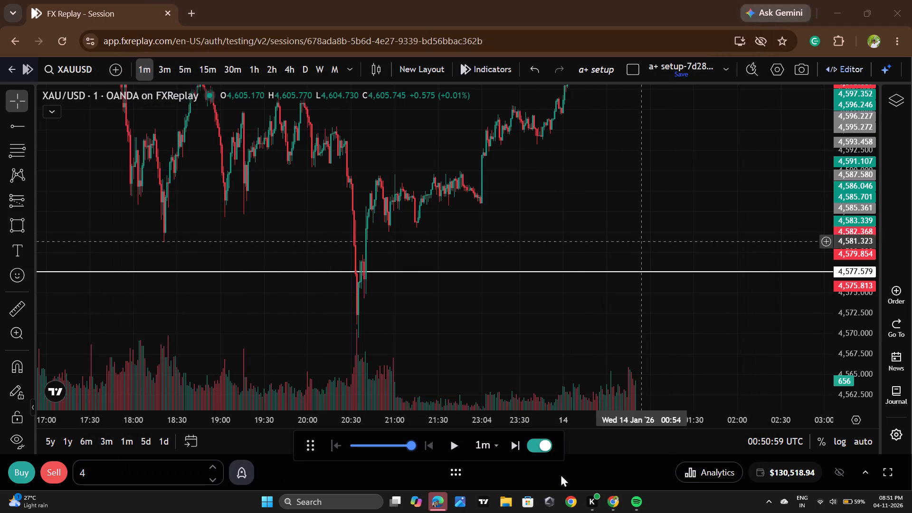
left_click(484, 415)
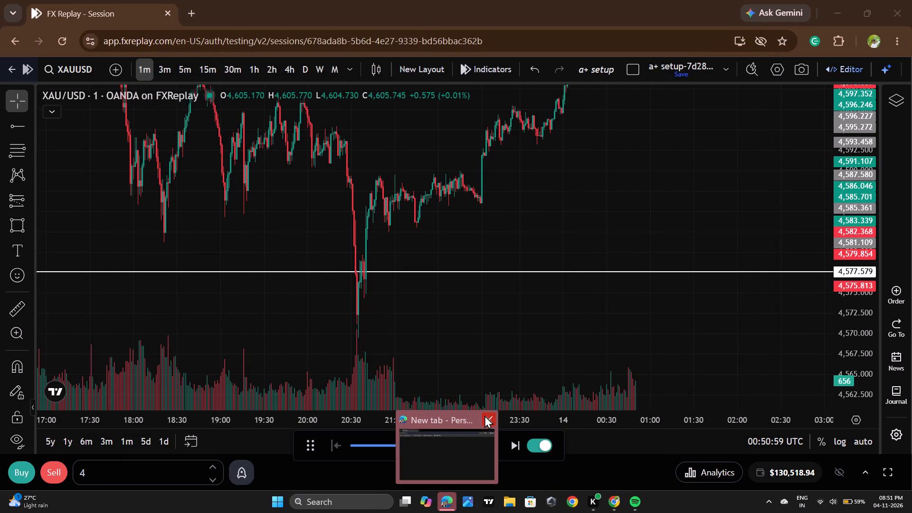
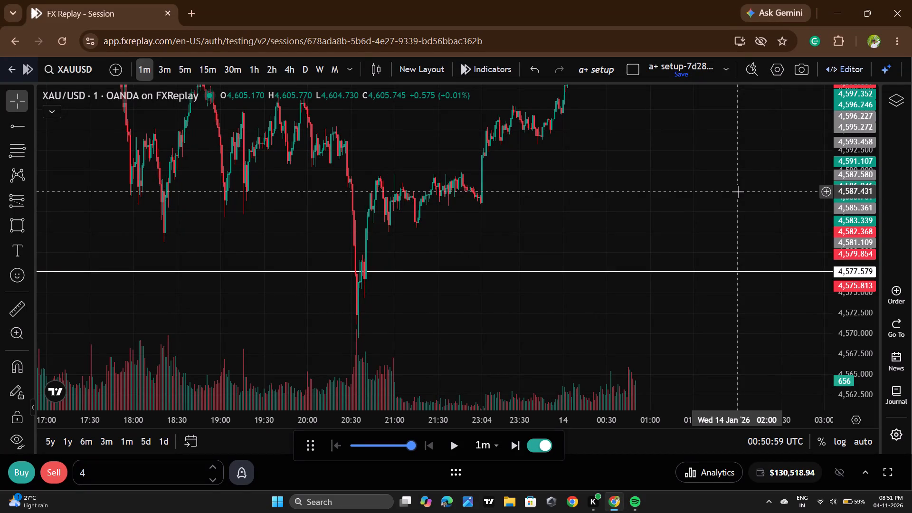
Examine the 13–14 January price action around the white ray and earlier trade positions before resuming the replay.
scroll(621, 354, "down", 4)
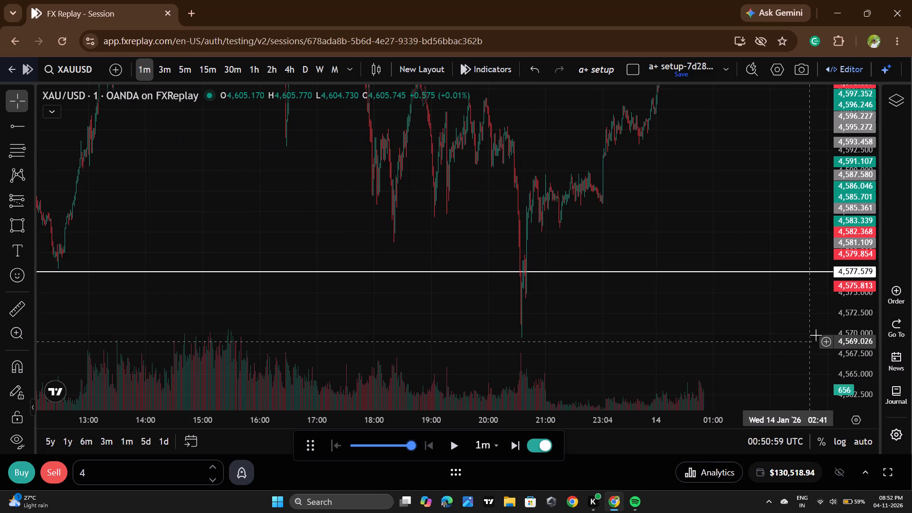
scroll(842, 320, "down", 10)
scroll(537, 310, "down", 2)
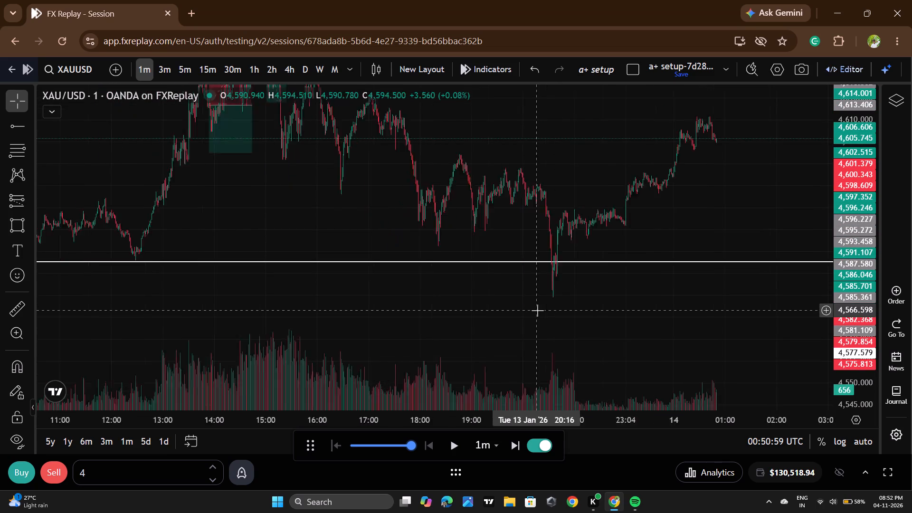
scroll(537, 310, "down", 5)
left_click_drag(587, 305, 593, 363)
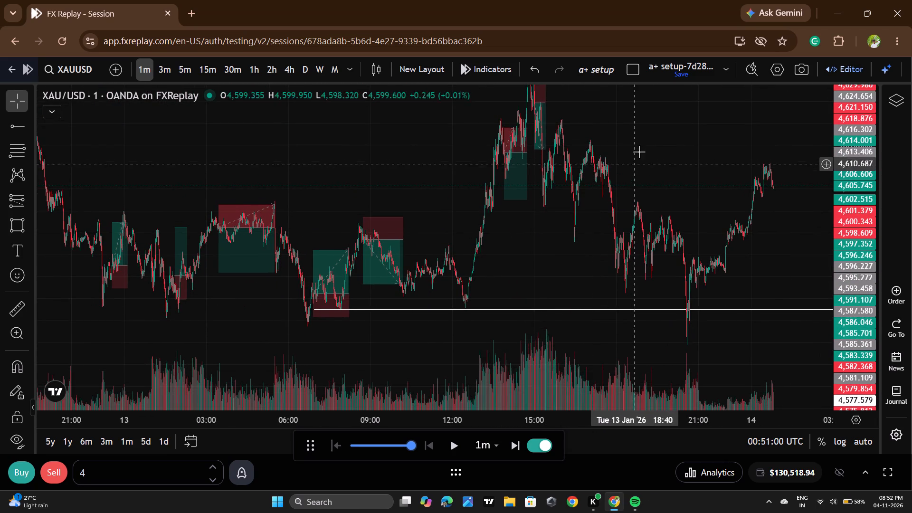
left_click_drag(677, 150, 675, 183)
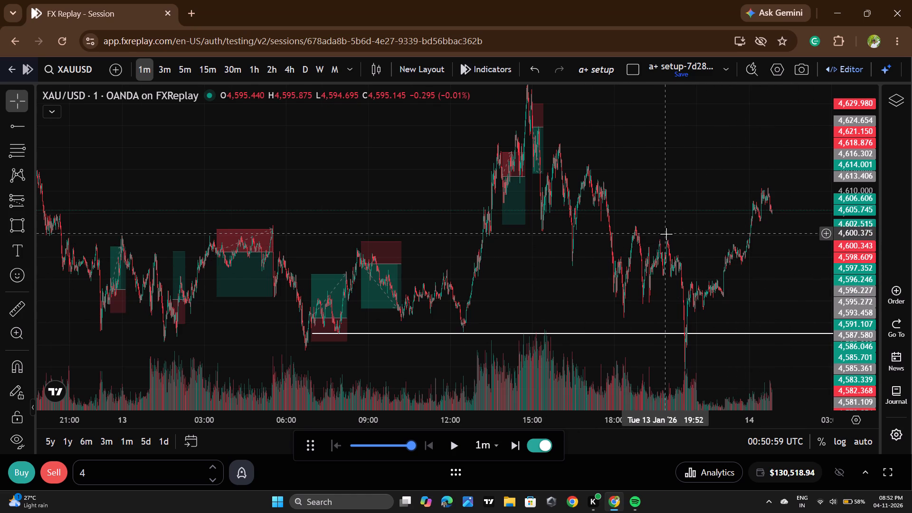
scroll(666, 234, "up", 2)
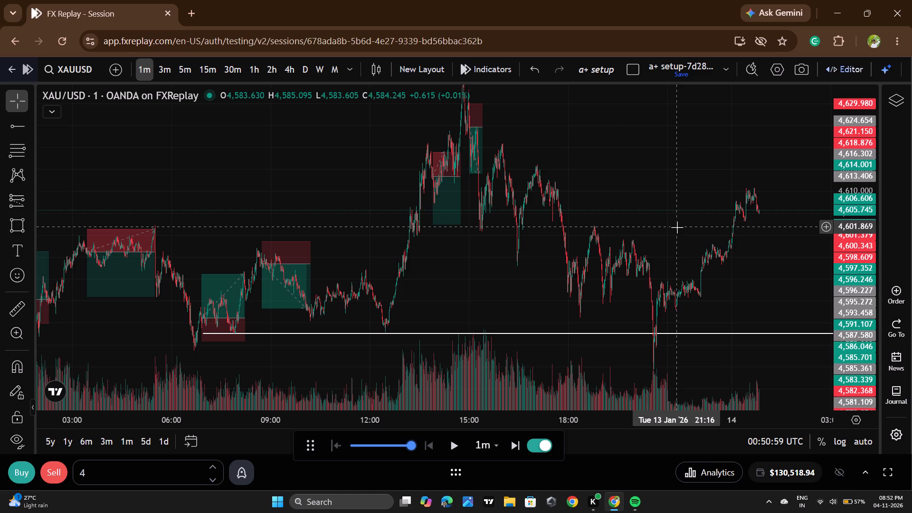
scroll(677, 227, "up", 1)
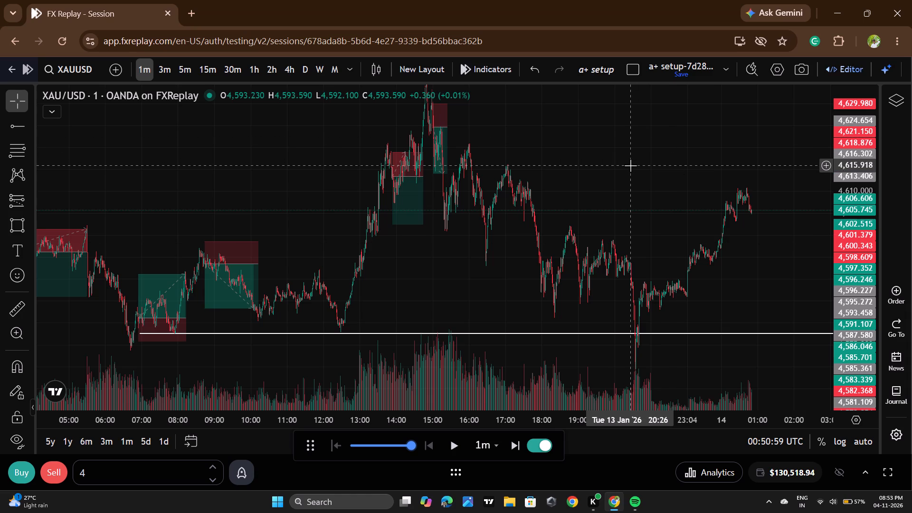
scroll(630, 165, "down", 1)
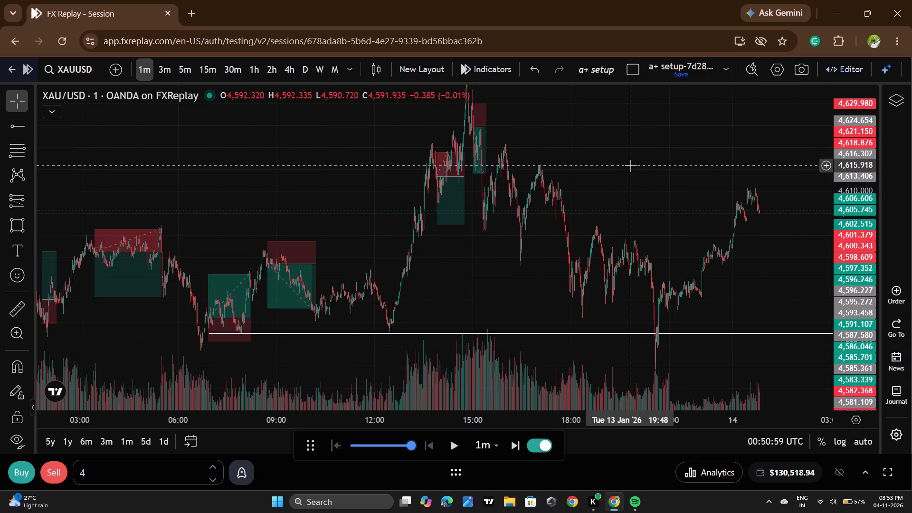
scroll(630, 165, "up", 1)
scroll(630, 165, "down", 1)
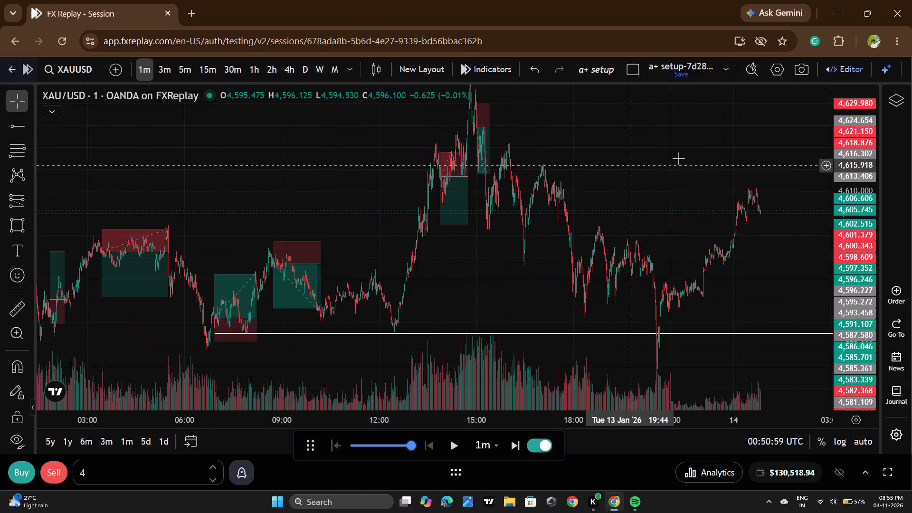
left_click_drag(699, 156, 699, 193)
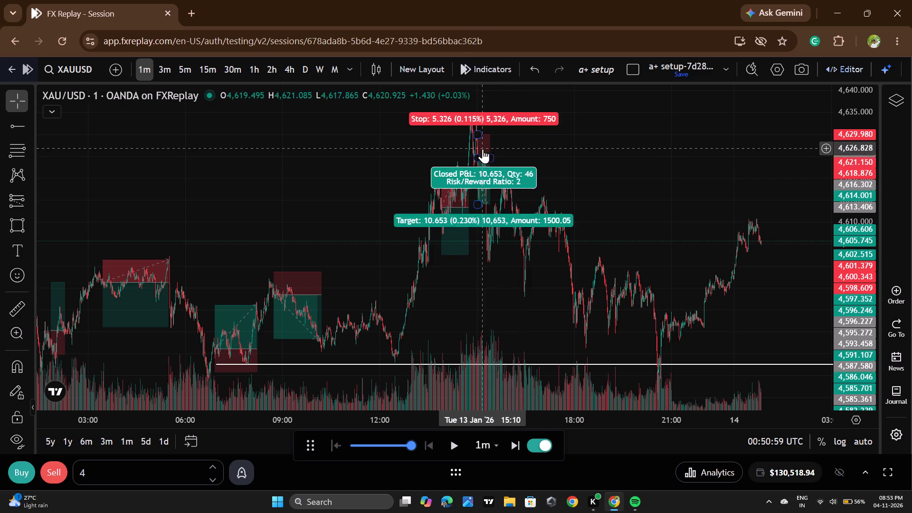
Replay price from 00:50:59 to 03:18:59 on 14 January, pausing at intervals to check the new candles.
left_click(444, 446)
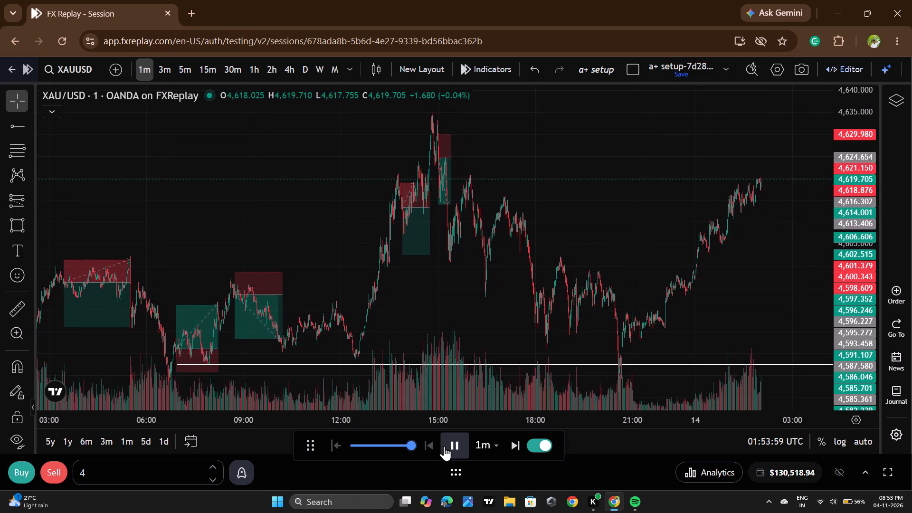
left_click(444, 446)
double_click(444, 446)
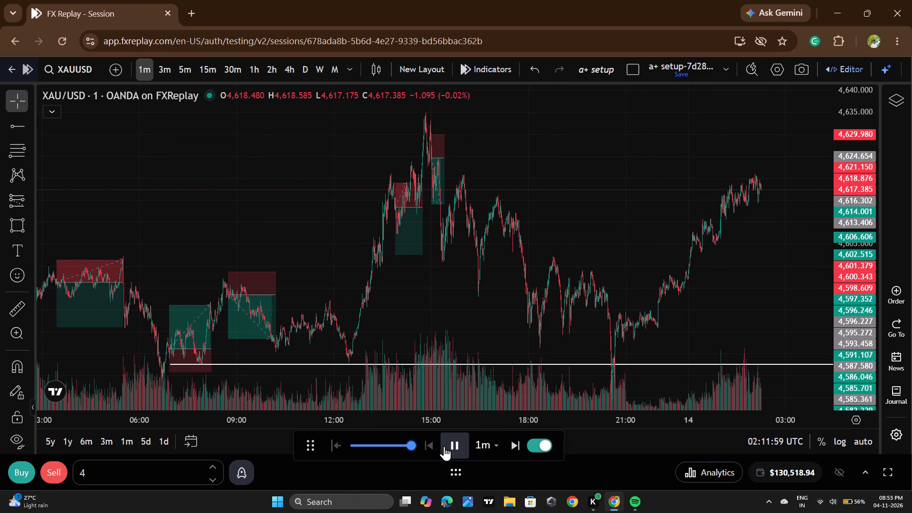
double_click(444, 446)
double_click(444, 446)
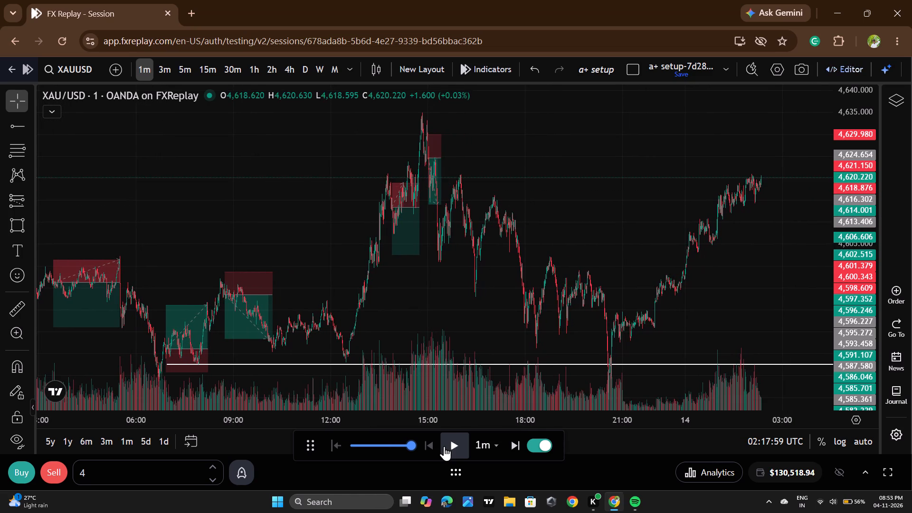
left_click(444, 446)
left_click(444, 446)
left_click(444, 446)
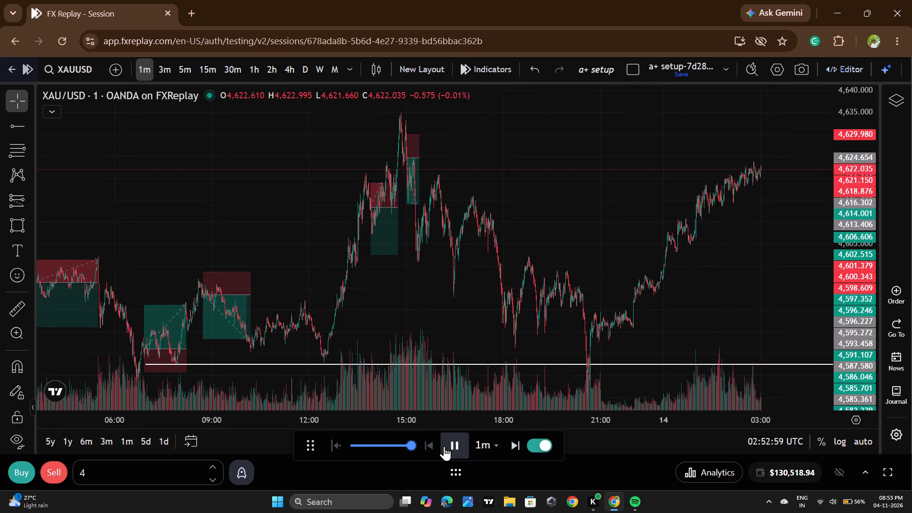
left_click(444, 446)
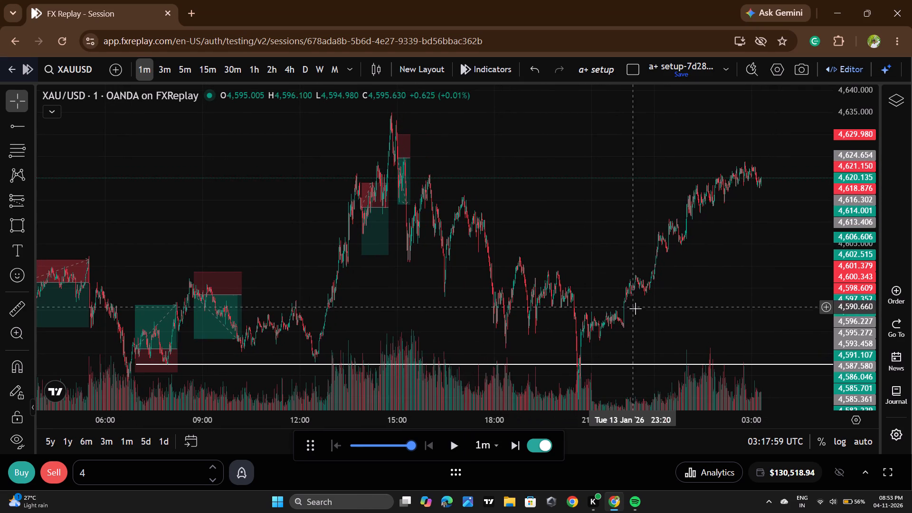
Replay price in short bursts to 03:29:59 on 14 January, keeping the latest highs in view.
scroll(659, 284, "up", 3)
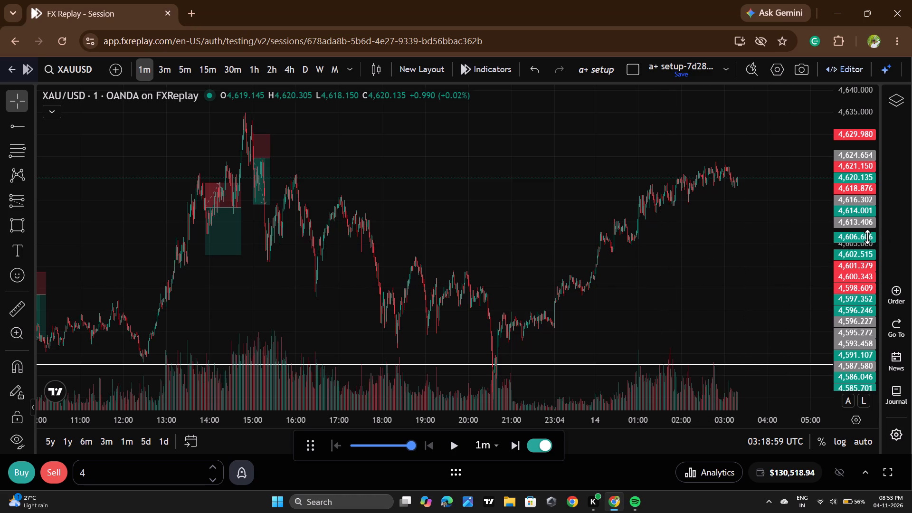
scroll(867, 237, "up", 17)
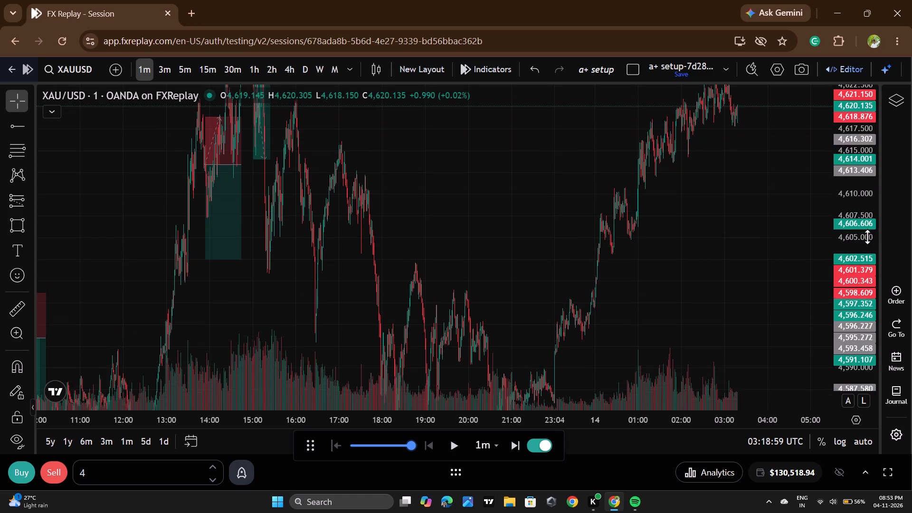
left_click_drag(767, 224, 779, 346)
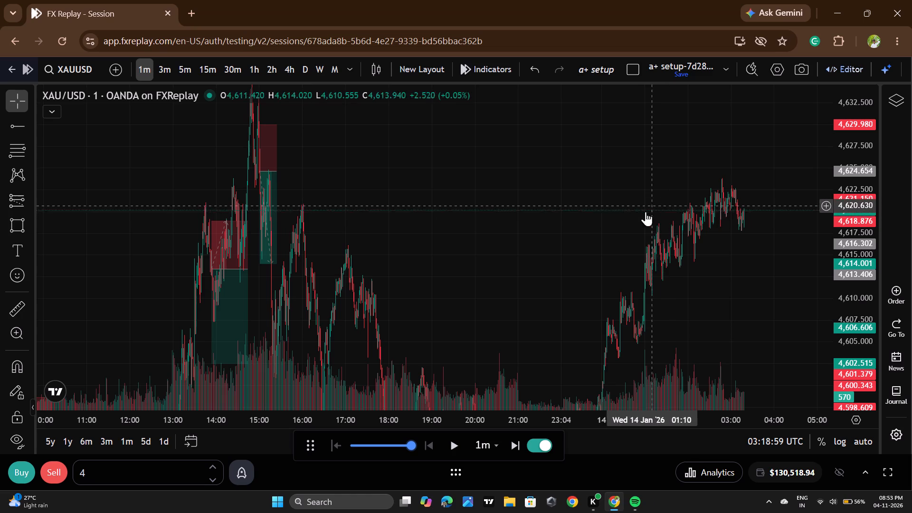
left_click(459, 447)
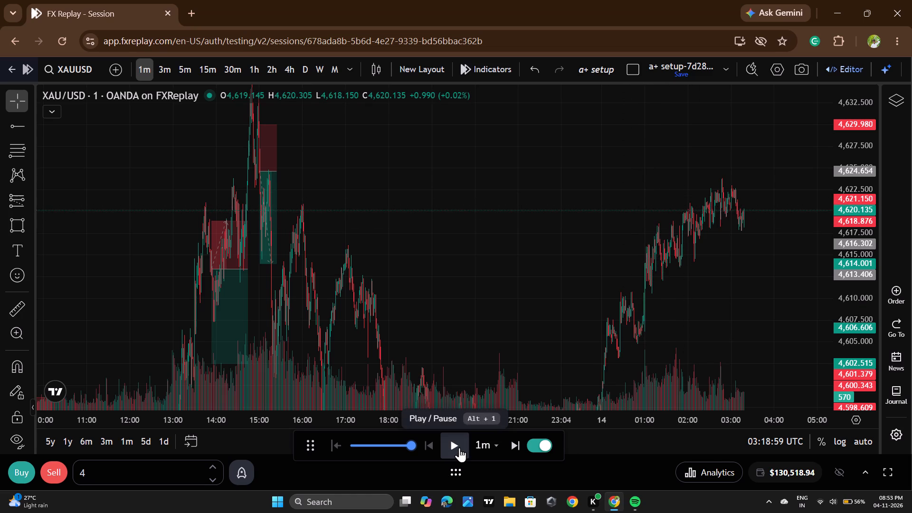
left_click(459, 447)
double_click(459, 447)
double_click(459, 447)
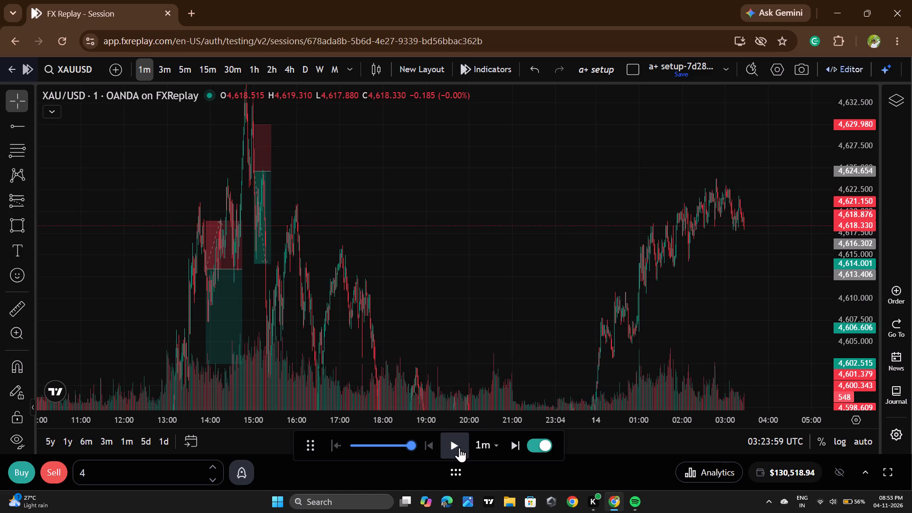
Draw a green rectangle zone from 01:45 to about 04:37 on 14 January, between about 4,616.24 and 4,617.76.
scroll(579, 309, "up", 15)
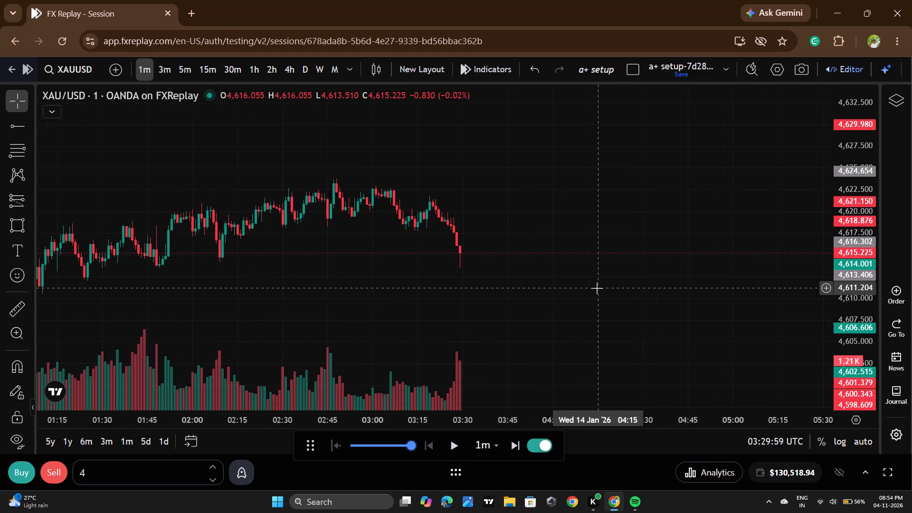
scroll(538, 295, "down", 2)
scroll(856, 259, "up", 11)
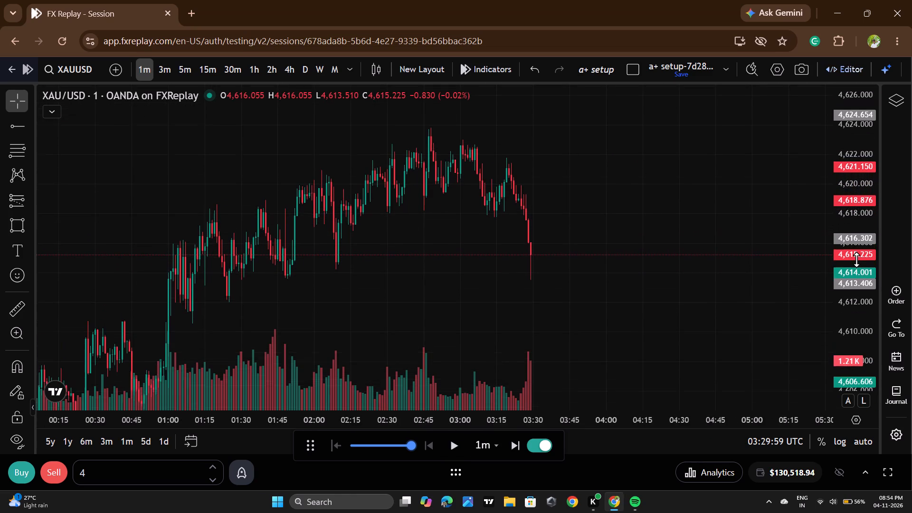
scroll(856, 259, "up", 12)
left_click_drag(697, 220, 714, 321)
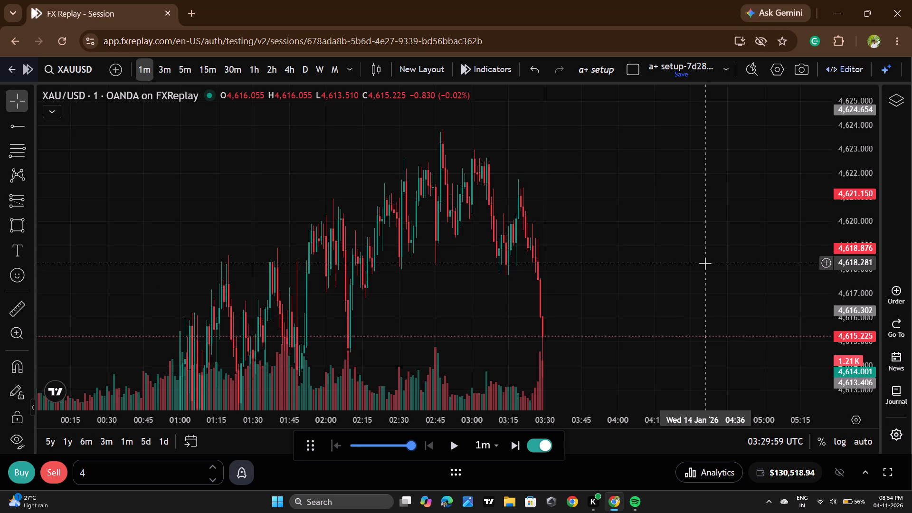
left_click_drag(698, 323, 700, 255)
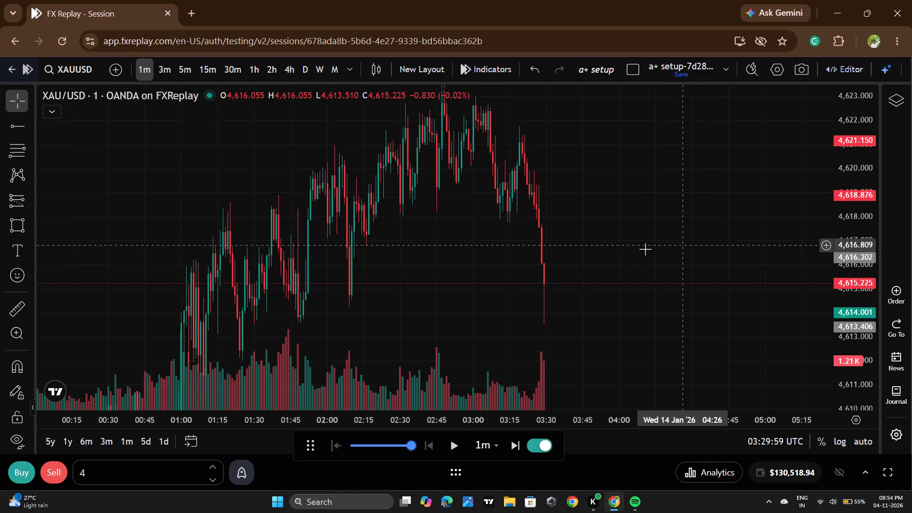
left_click(19, 223)
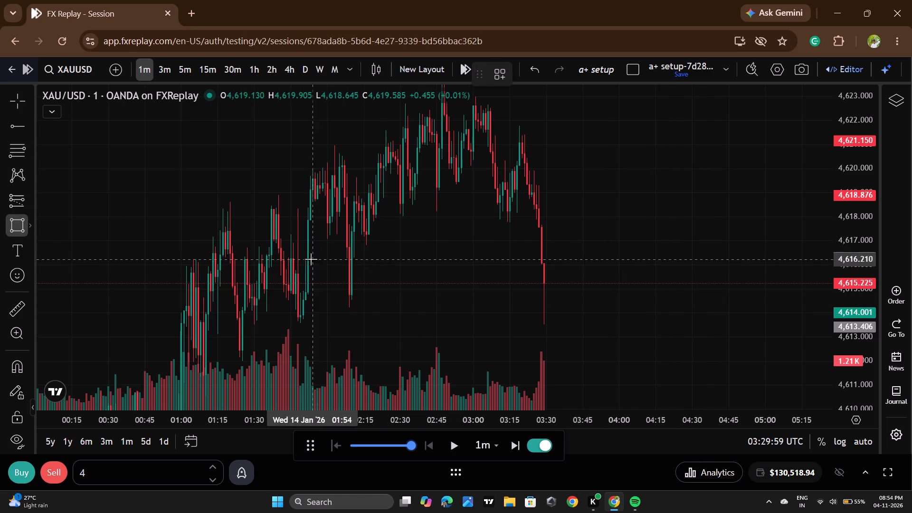
left_click(291, 259)
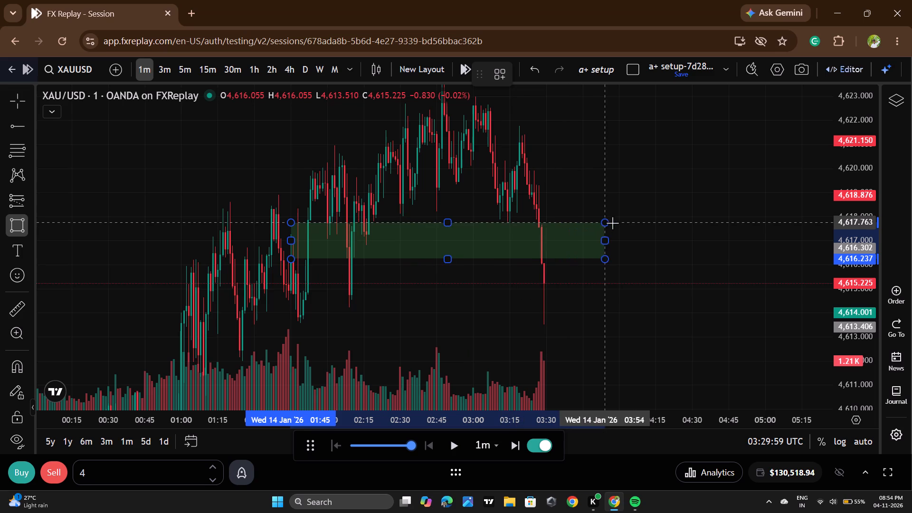
left_click(709, 222)
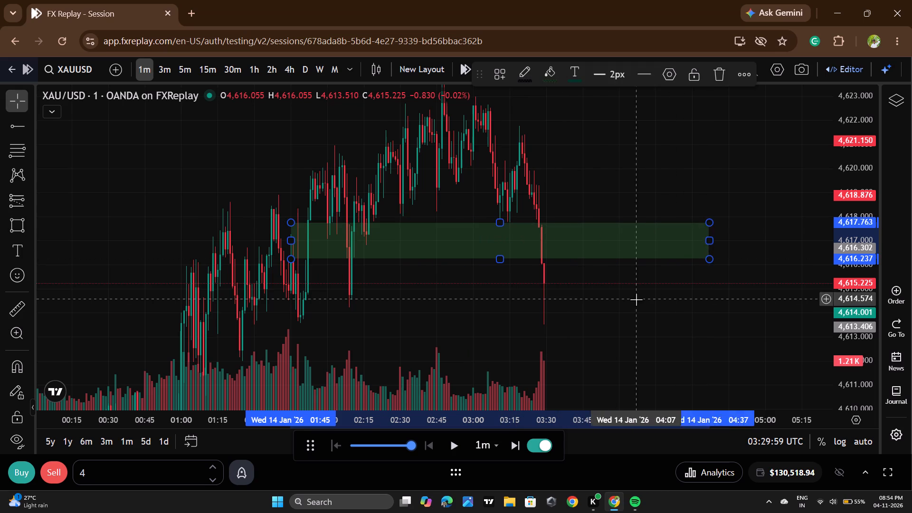
left_click(636, 299)
Slow down the replay speed and advance price in short bursts to 03:41:59 on 14 January.
double_click(447, 445)
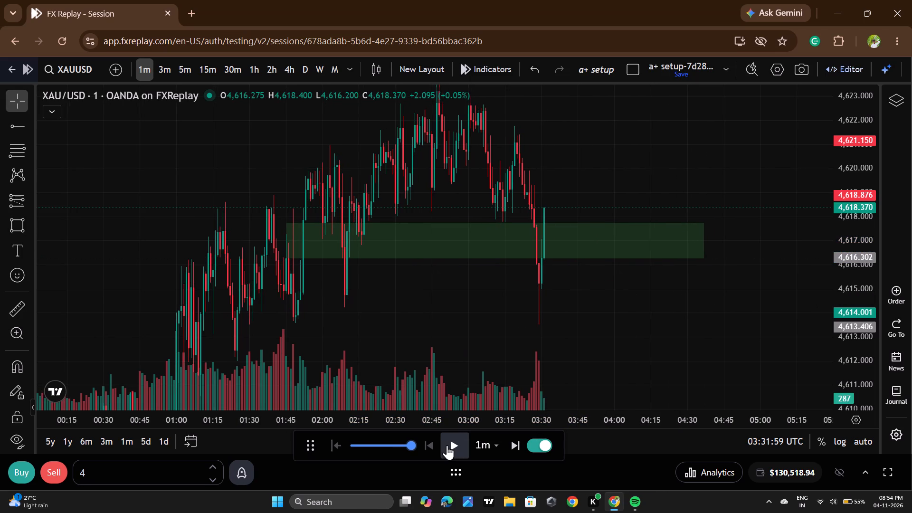
left_click(370, 444)
double_click(454, 446)
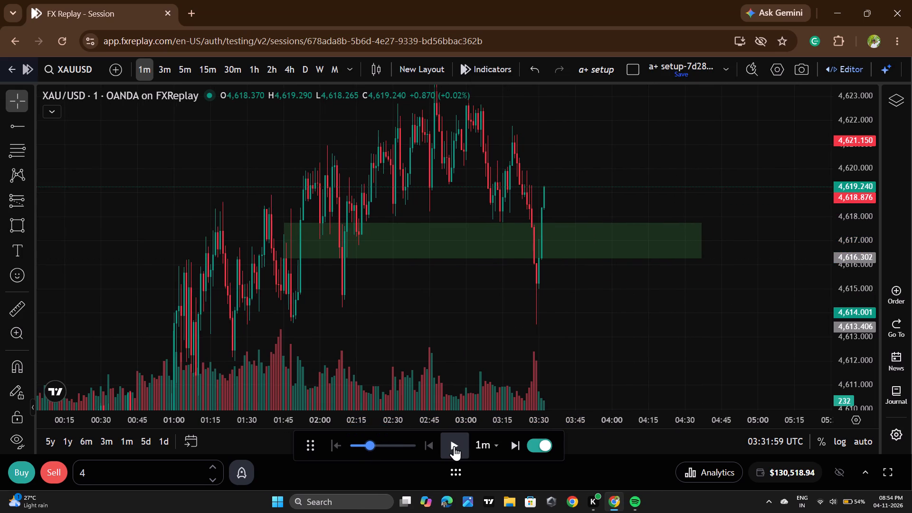
triple_click(454, 446)
left_click(454, 446)
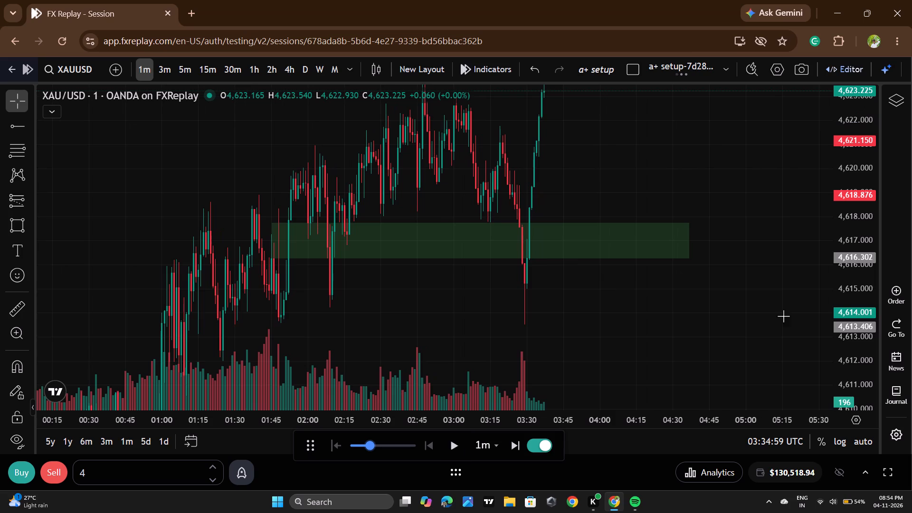
left_click_drag(757, 239, 792, 395)
scroll(722, 296, "down", 5)
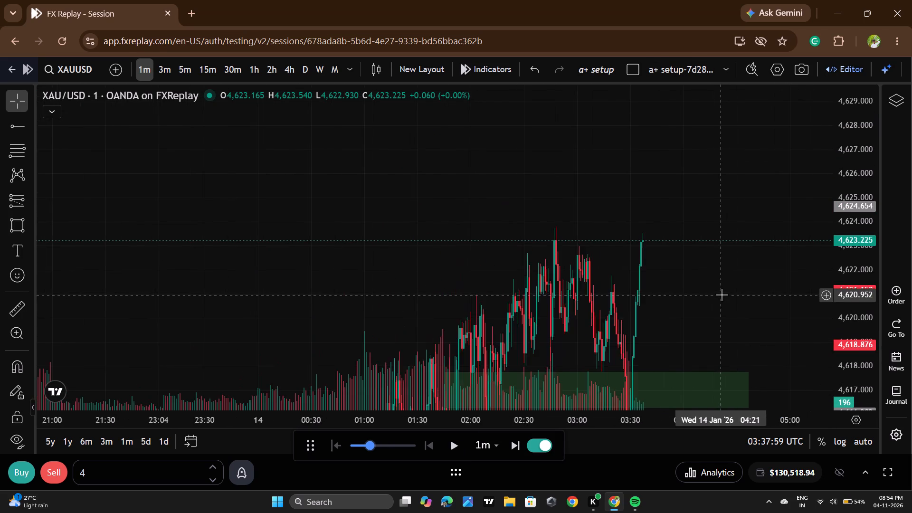
scroll(722, 294, "down", 6)
scroll(870, 199, "down", 5)
left_click(460, 452)
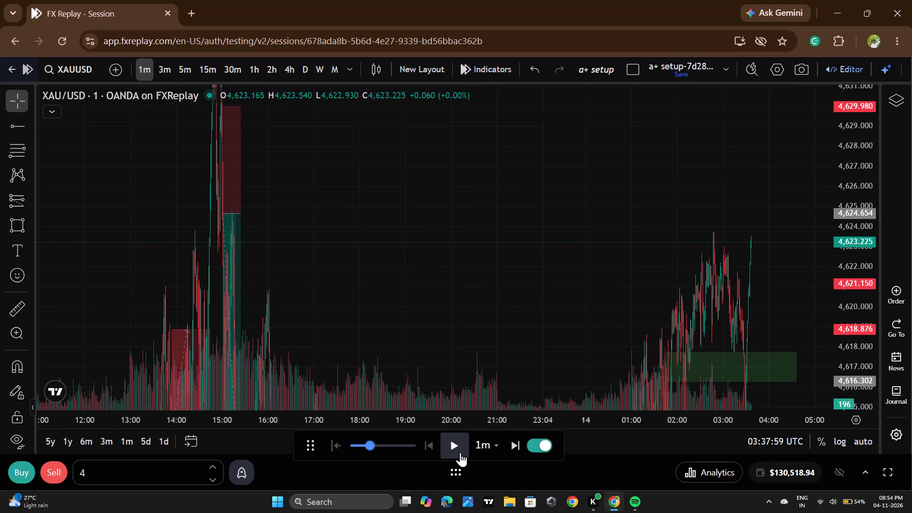
left_click(460, 452)
Draw a green rectangle zone from 03:26 to 04:17 on 14 January, between about 4,621.24 and 4,622.77.
scroll(557, 337, "up", 3)
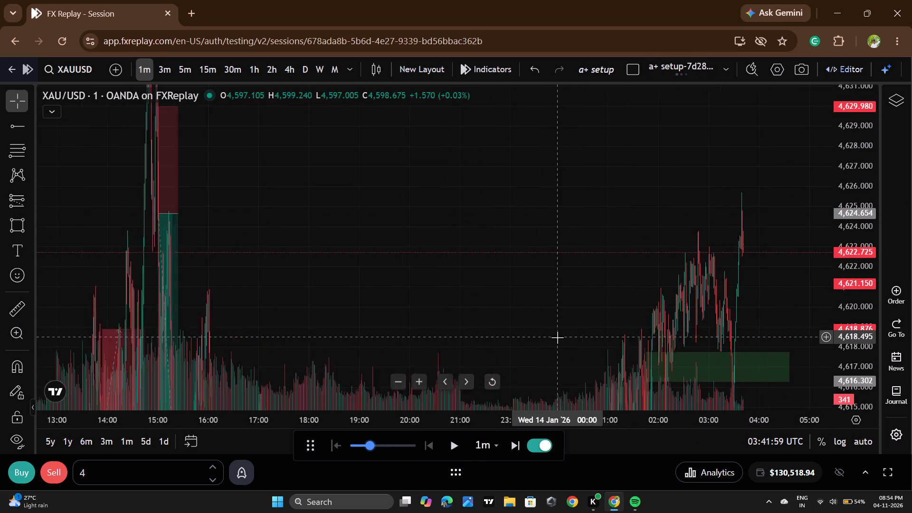
scroll(557, 337, "up", 13)
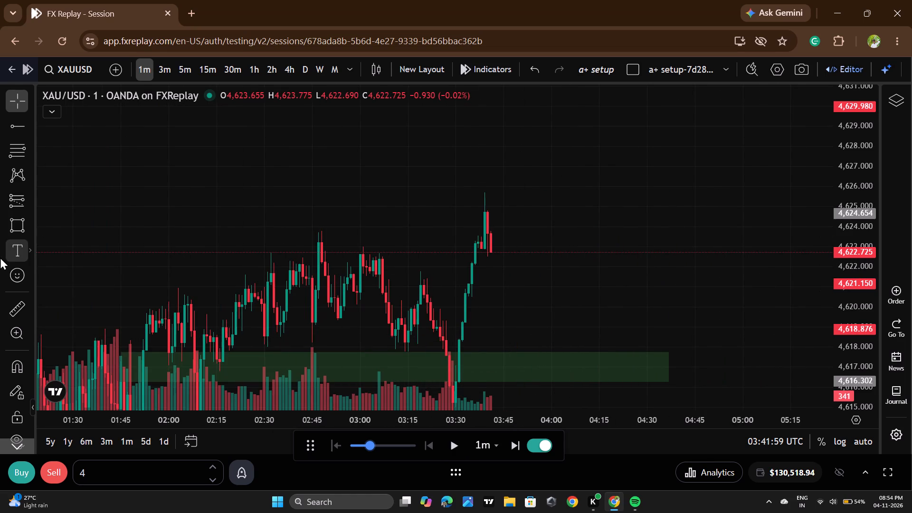
left_click(6, 227)
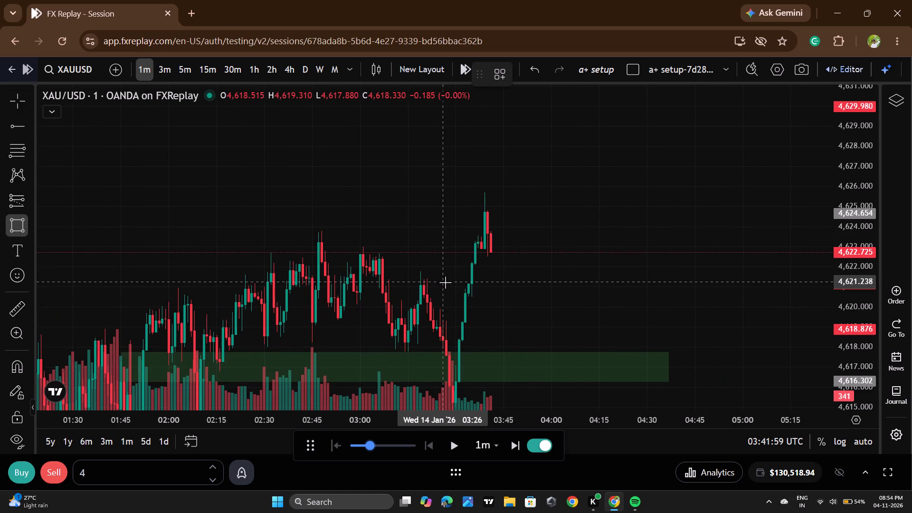
left_click(445, 282)
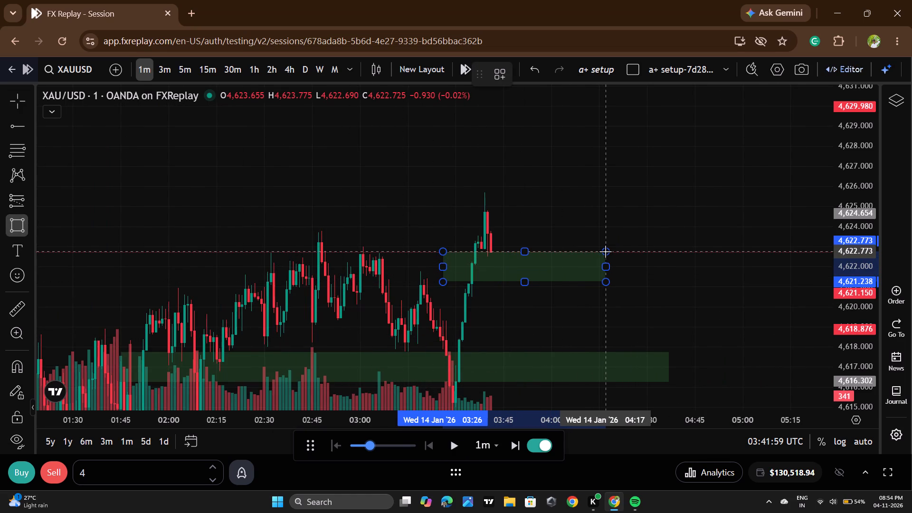
left_click(605, 251)
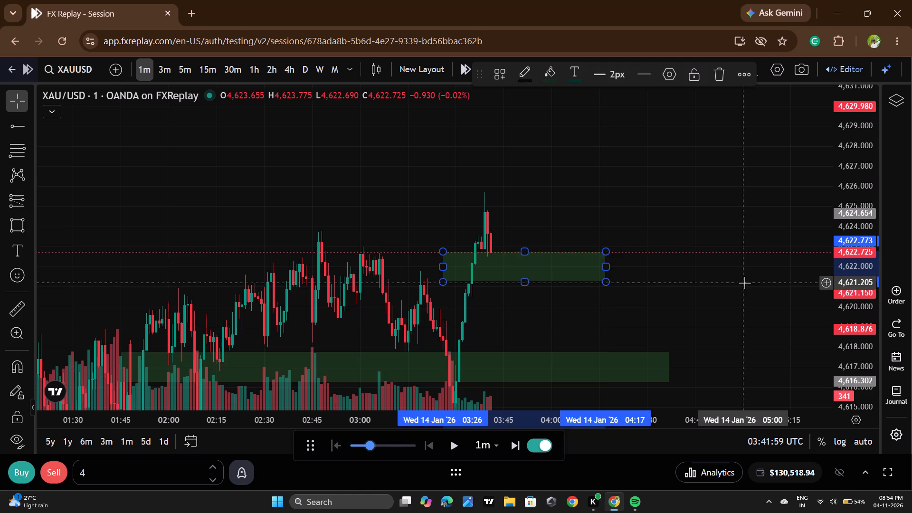
left_click(744, 283)
Delete the older green zone that starts at 01:45, between about 4,616.24 and 4,617.76.
left_click(668, 367)
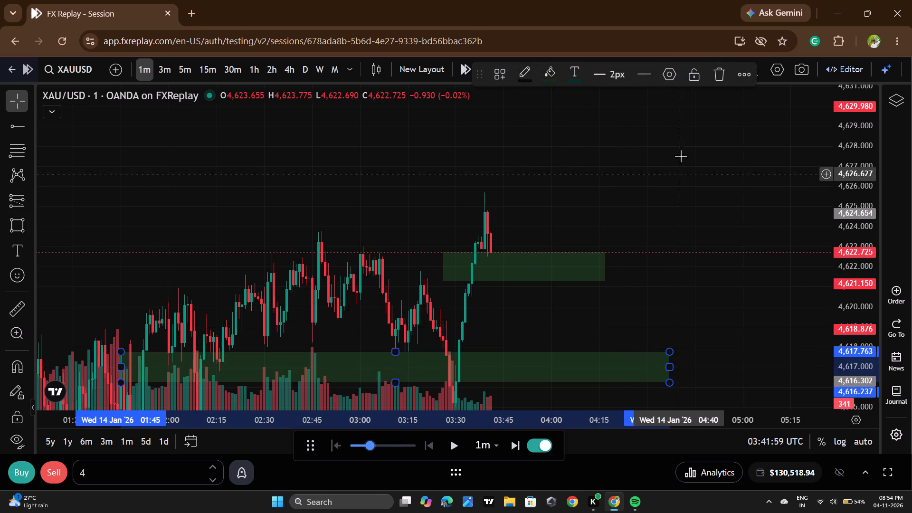
left_click(726, 74)
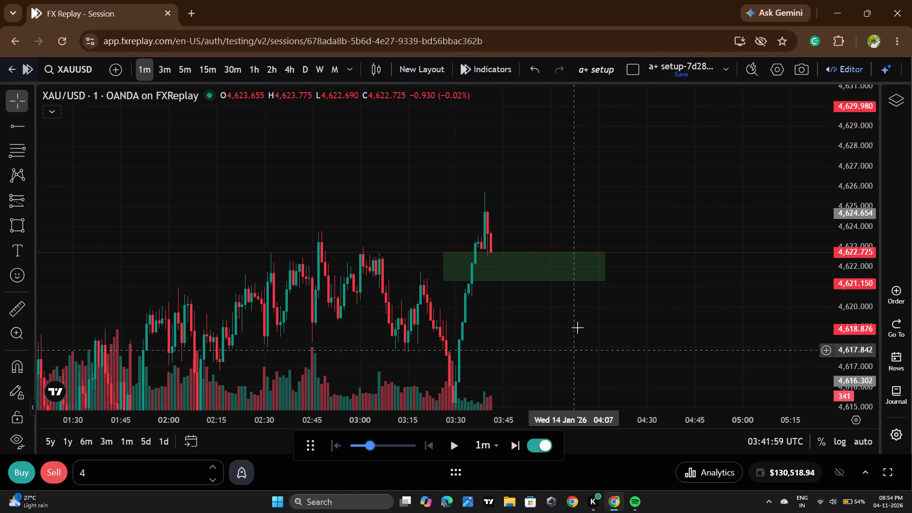
Replay price in short bursts to 03:51:59 on 14 January.
triple_click(454, 444)
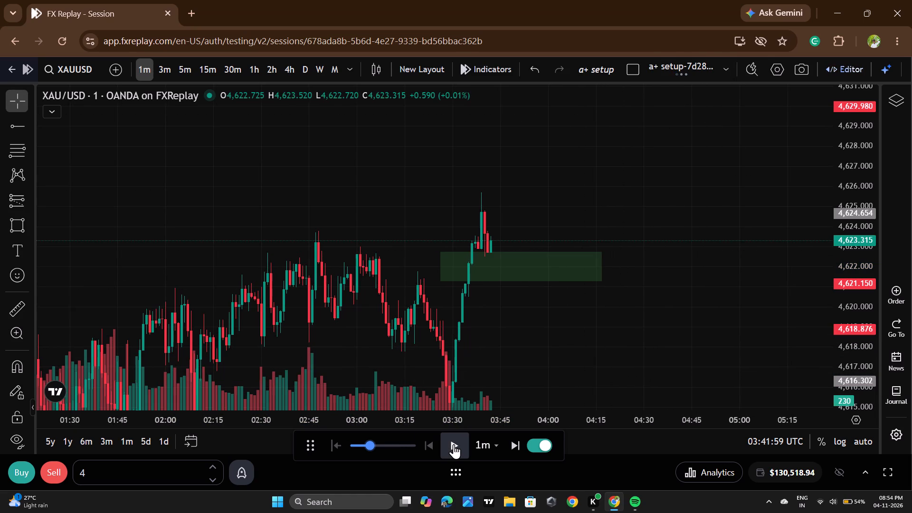
left_click(454, 444)
left_click(454, 444)
double_click(454, 444)
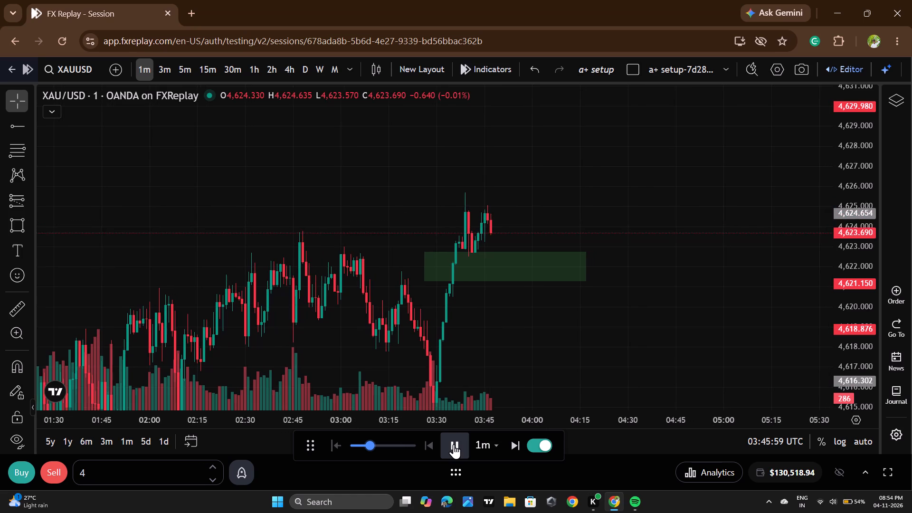
left_click(454, 444)
Raise the replay speed to 12x per second and replay price to 04:08:59 on 14 January.
left_click(397, 445)
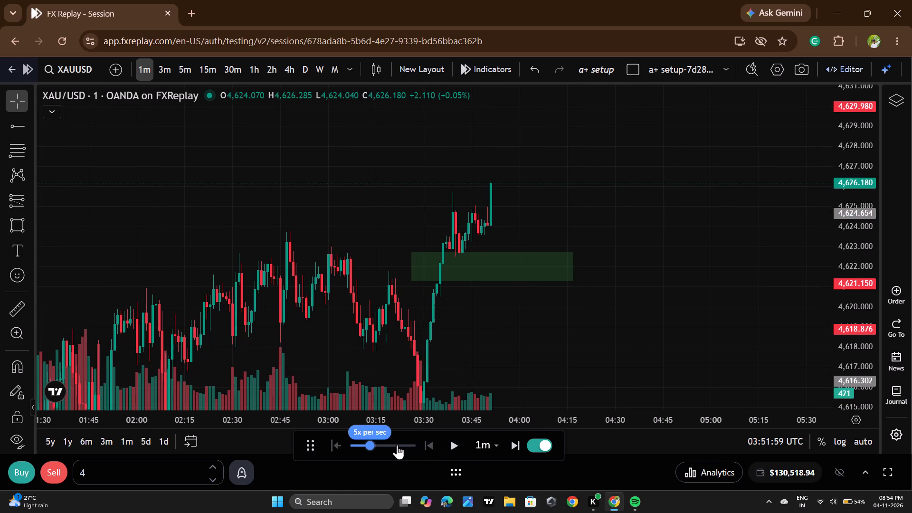
left_click(446, 444)
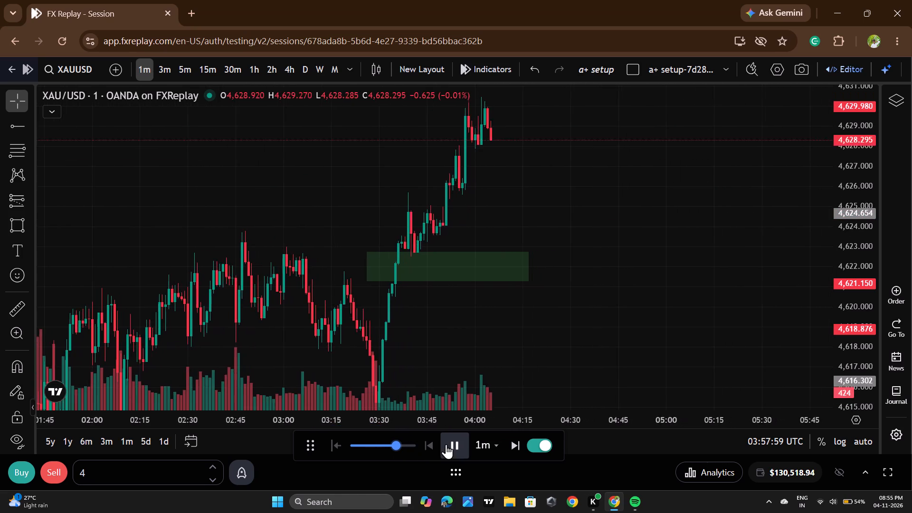
left_click(446, 444)
Replay price to 05:14:59 on 14 January, using short bursts near the end and keeping the previous day's highs in view.
scroll(544, 236, "down", 19)
left_click_drag(534, 216, 549, 259)
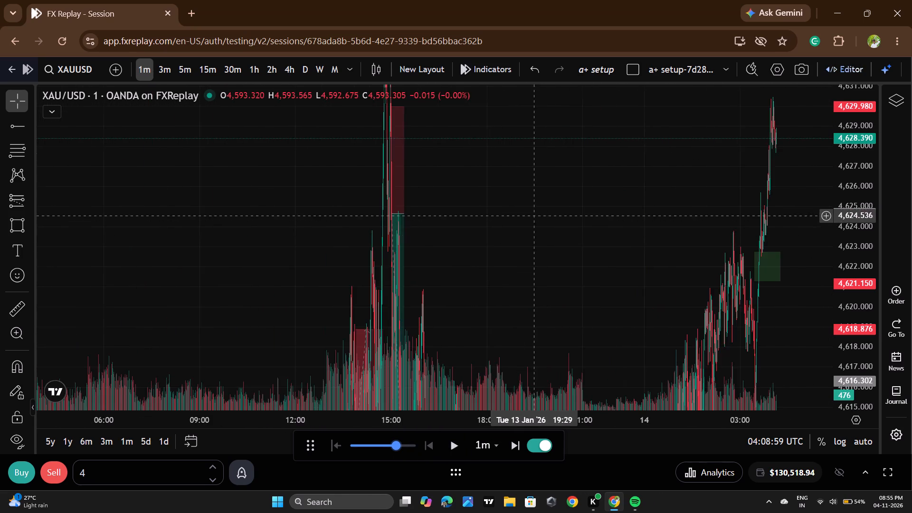
left_click_drag(549, 259, 520, 396)
scroll(858, 227, "down", 2)
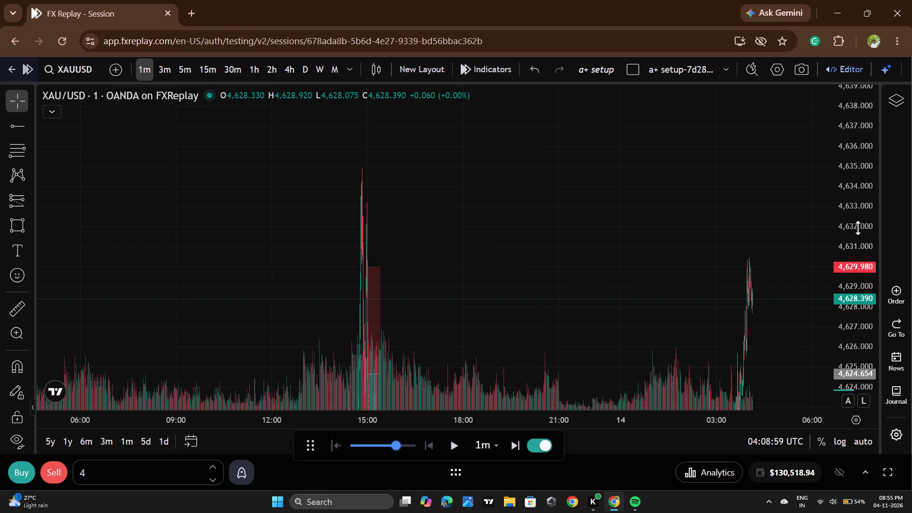
scroll(858, 228, "down", 19)
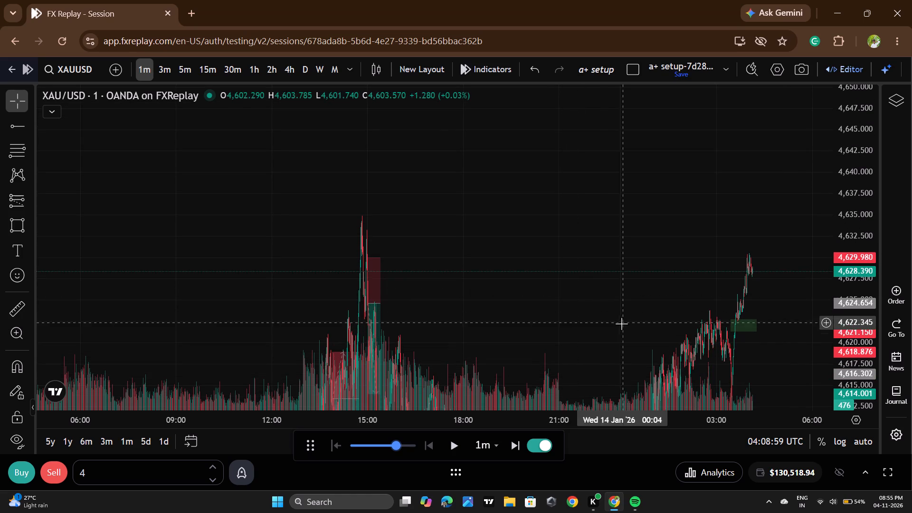
left_click(459, 446)
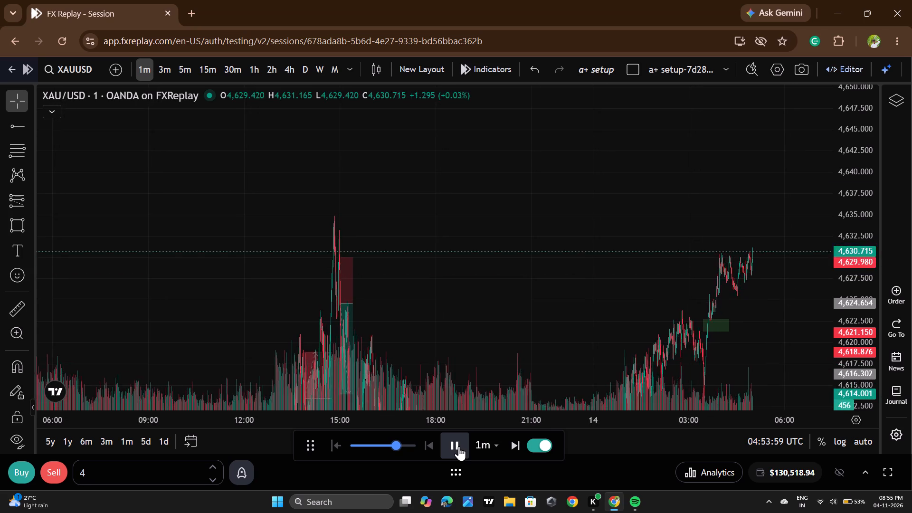
left_click(459, 446)
double_click(459, 446)
double_click(459, 446)
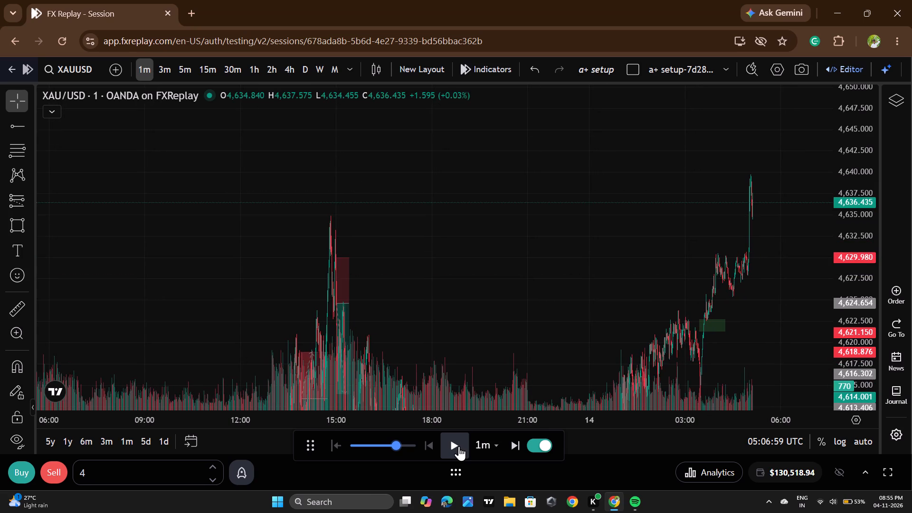
double_click(459, 446)
triple_click(459, 446)
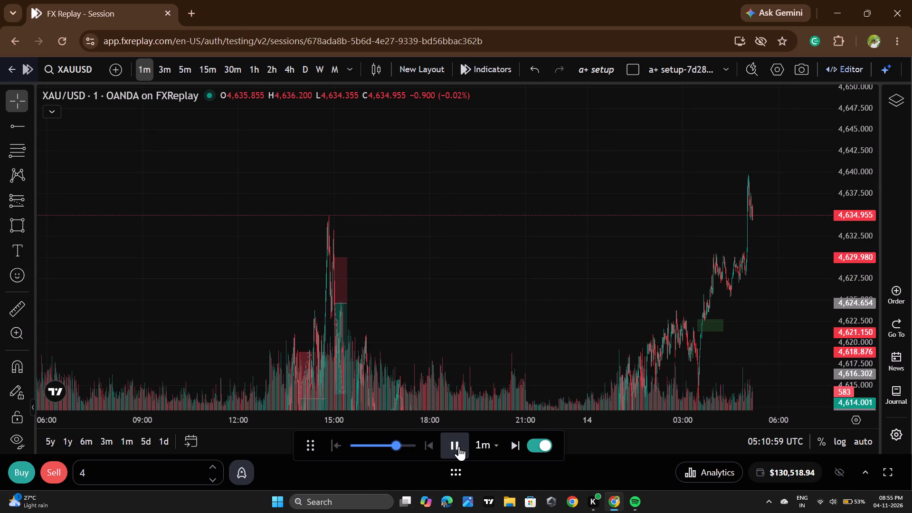
left_click(459, 446)
double_click(459, 446)
Draw a green rectangle zone from 04:42 to about 06:42 on 14 January, between about 4,631.46 and 4,635.
scroll(591, 285, "up", 12)
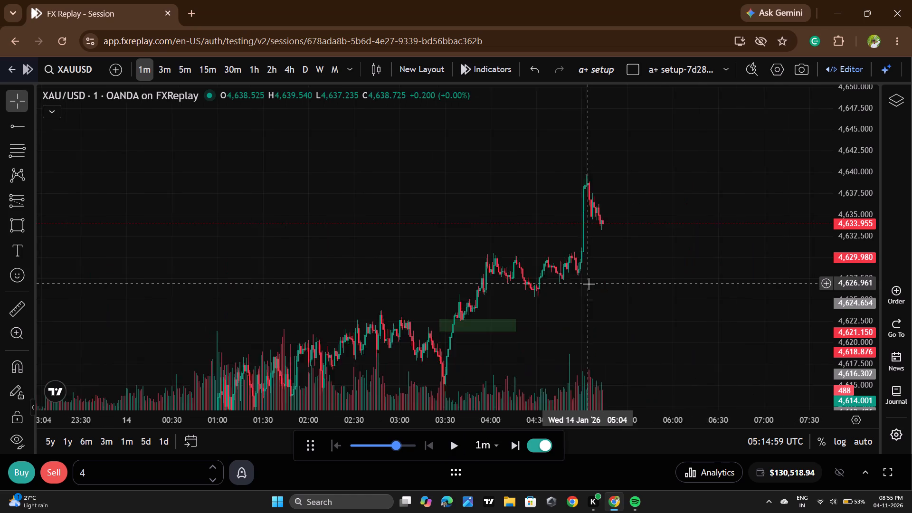
scroll(589, 284, "up", 6)
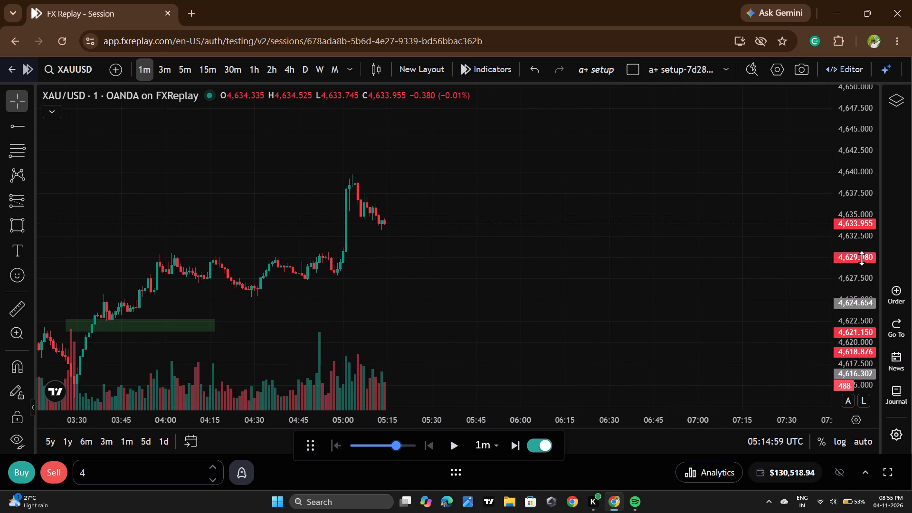
scroll(862, 258, "up", 8)
left_click_drag(472, 246, 485, 278)
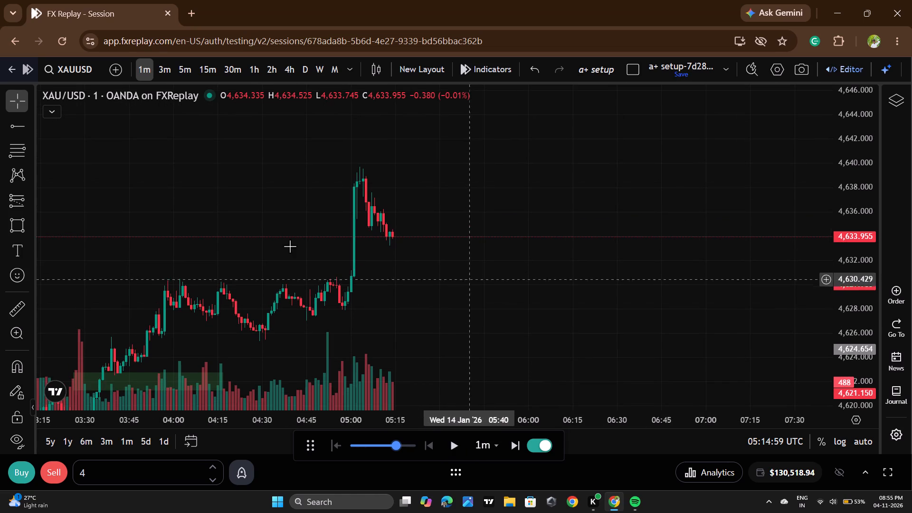
left_click(0, 221)
left_click(297, 267)
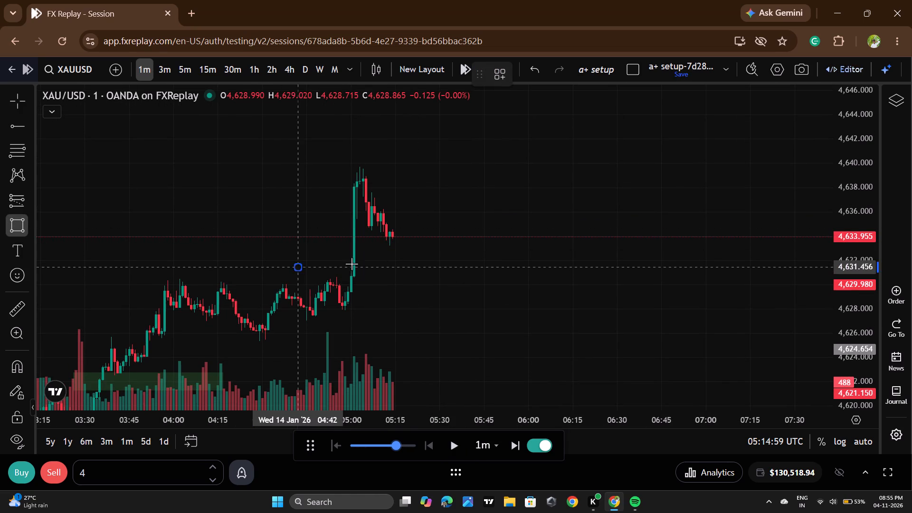
left_click(653, 223)
left_click(706, 272)
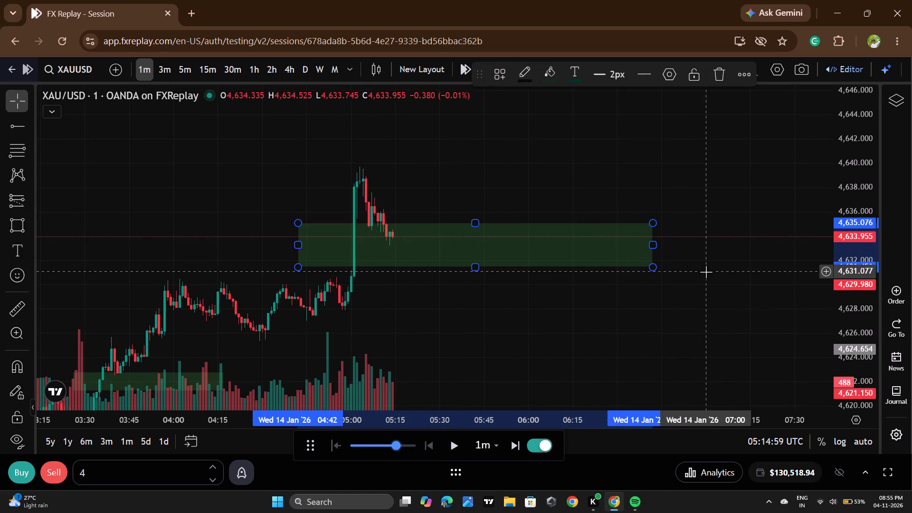
Replay price in short bursts to 06:21:59 on 14 January, pausing to check how candles react around the new zone.
left_click(445, 449)
left_click(446, 449)
left_click(446, 449)
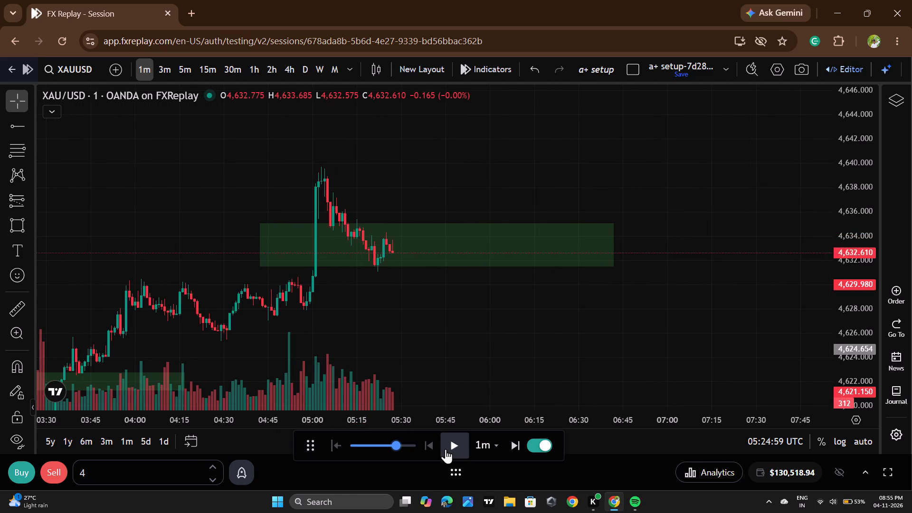
double_click(446, 449)
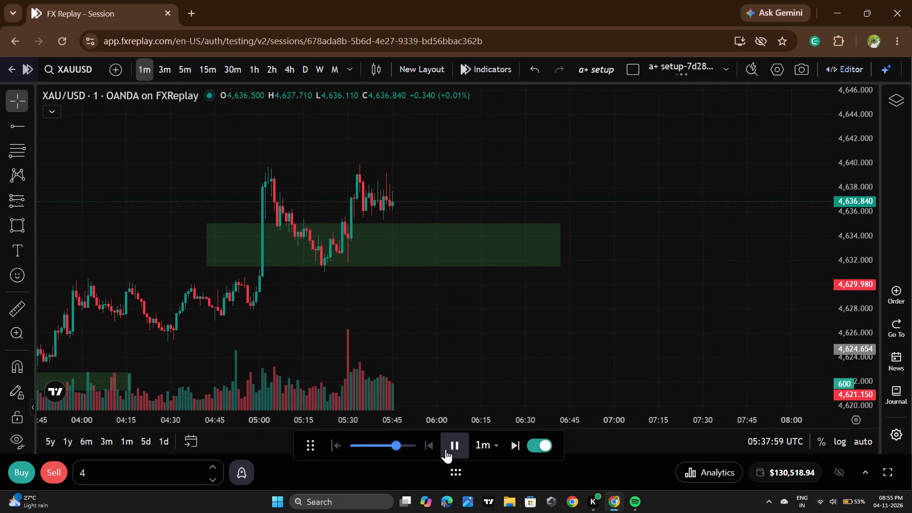
left_click(446, 449)
left_click(446, 449)
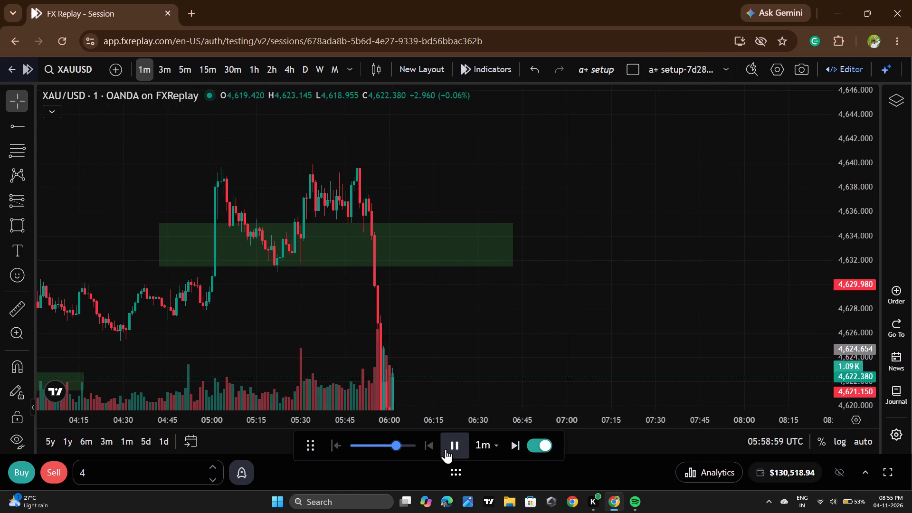
triple_click(446, 449)
left_click(446, 449)
left_click(446, 449)
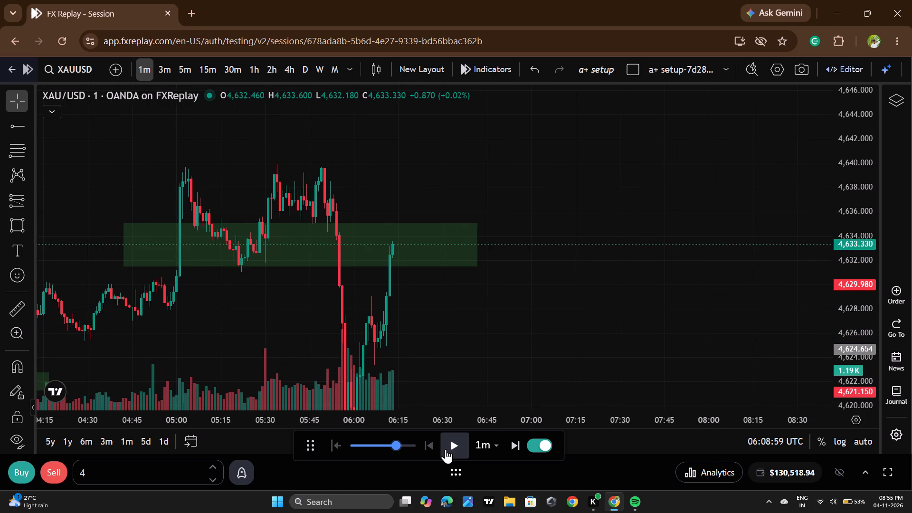
left_click(446, 449)
left_click(446, 449)
double_click(446, 449)
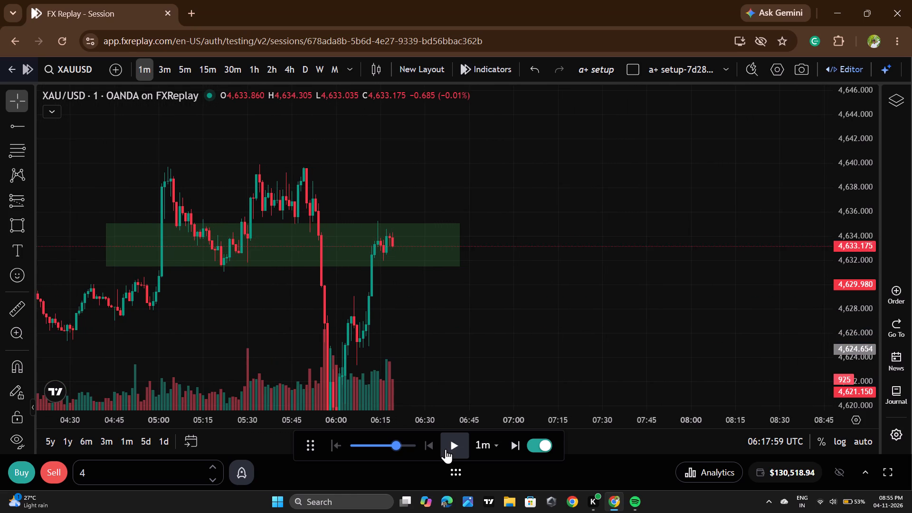
double_click(446, 449)
double_click(446, 449)
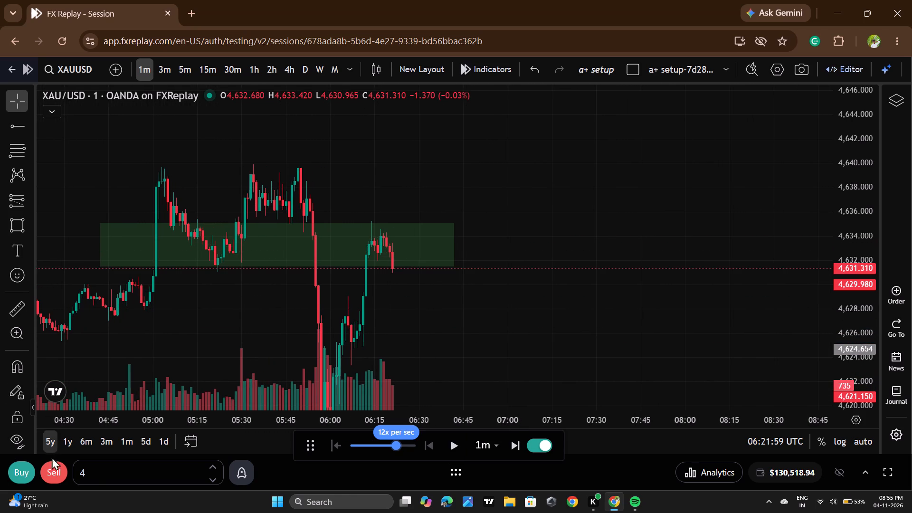
Sell 4 lots at market, with the stop loss at about 4,636.48 and the take profit at about 4,620.86.
left_click(57, 473)
scroll(638, 295, "down", 3)
left_click_drag(668, 344, 597, 341)
left_click_drag(699, 269, 700, 209)
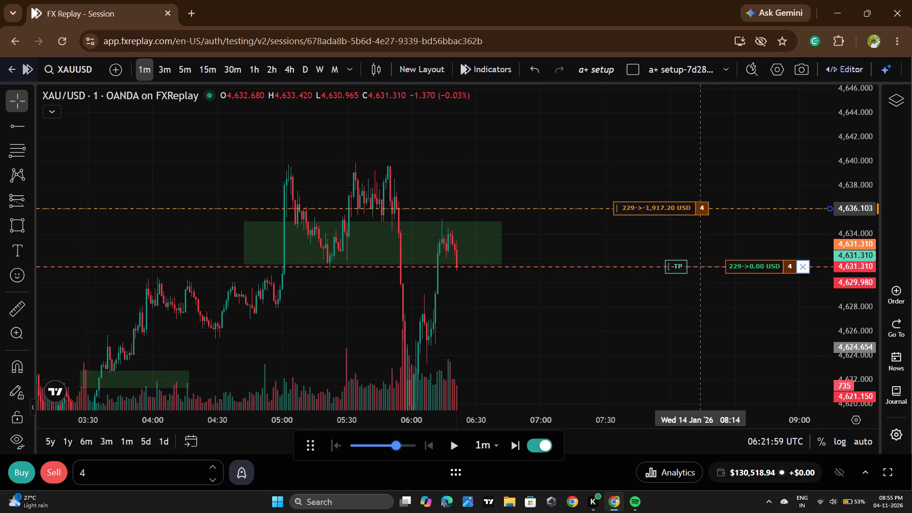
left_click_drag(700, 209, 702, 204)
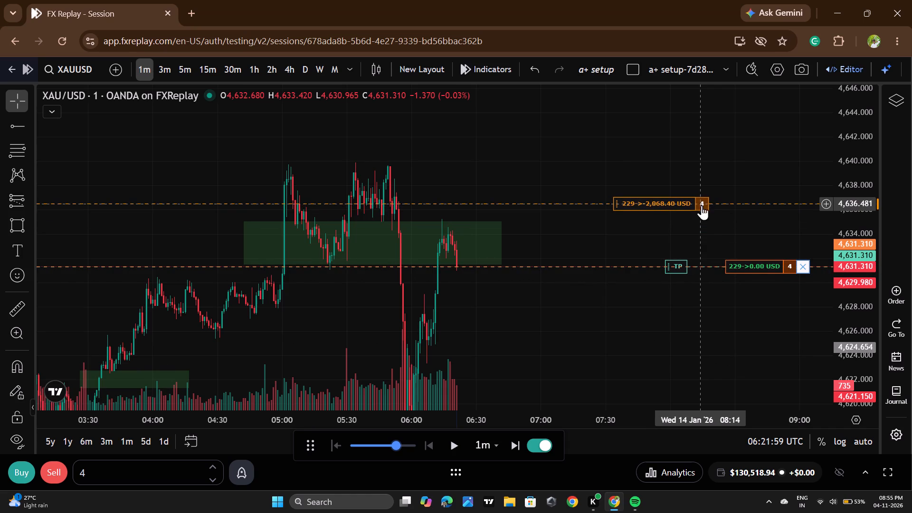
left_click_drag(703, 266, 712, 368)
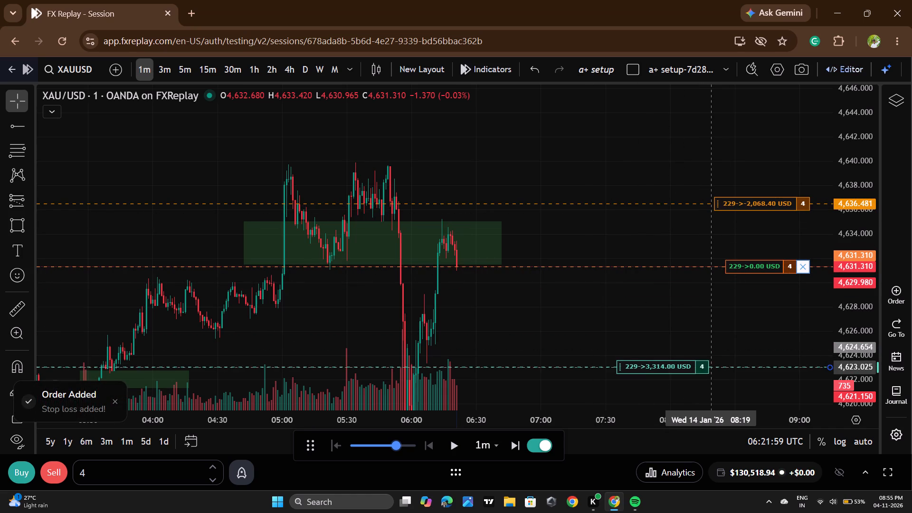
left_click_drag(712, 368, 709, 393)
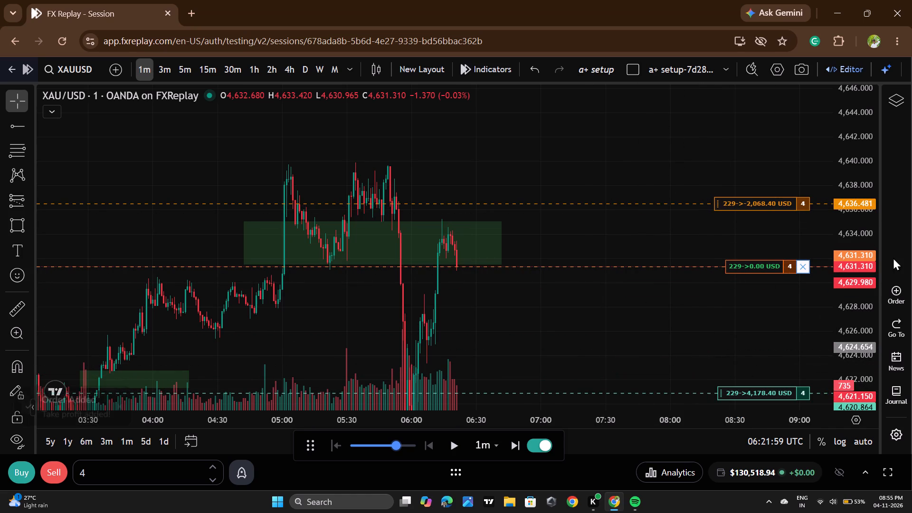
Draw a short position at 06:21 from about 4,631.41, with its stop near 4,636.68 and its target near 4,621.06.
scroll(864, 257, "down", 4)
scroll(622, 277, "down", 2)
left_click_drag(726, 331, 691, 264)
left_click(30, 203)
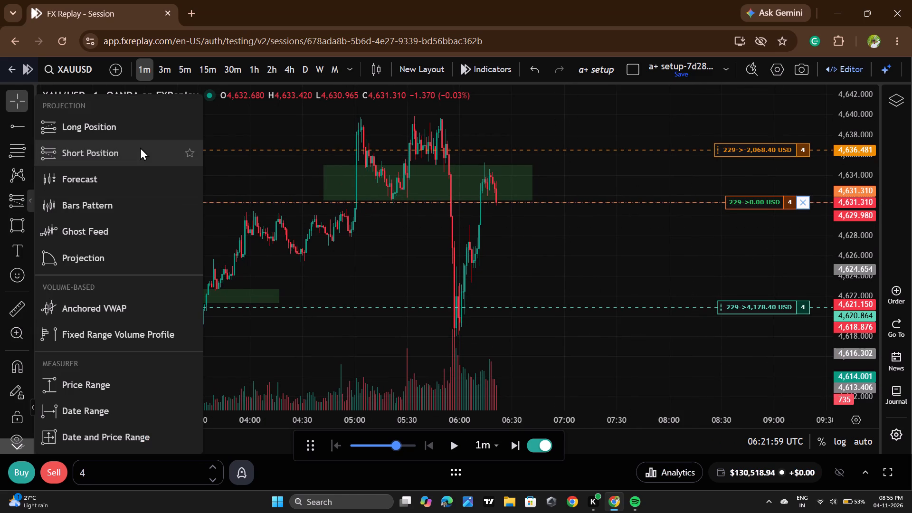
left_click_drag(140, 147, 145, 148)
left_click(496, 201)
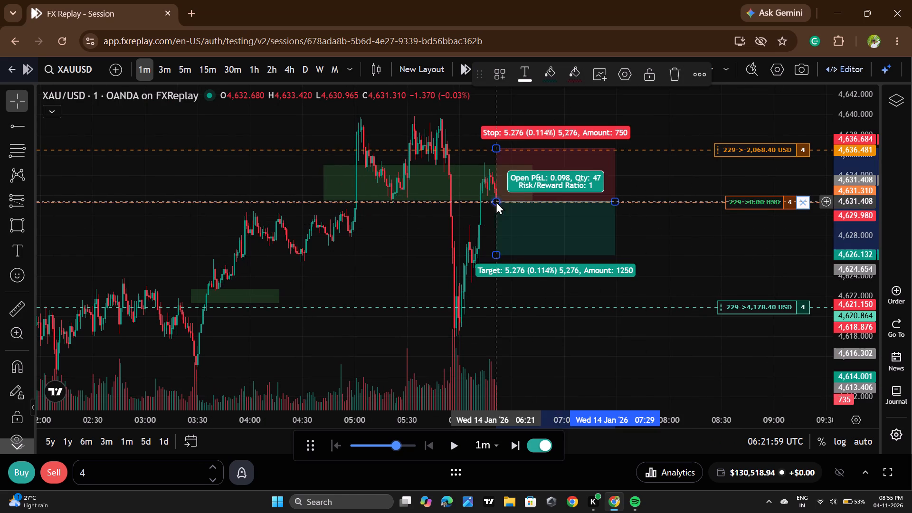
left_click_drag(494, 254, 500, 306)
left_click(523, 366)
Replay price in short bursts from 06:21:59 to 07:42:59 on 14 January, following how the open 4-lot short trade plays out.
double_click(459, 441)
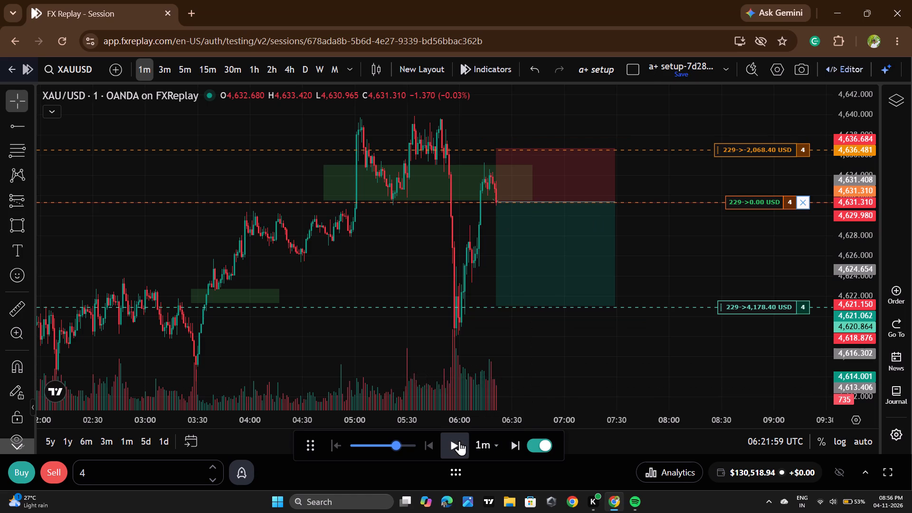
triple_click(459, 441)
triple_click(459, 441)
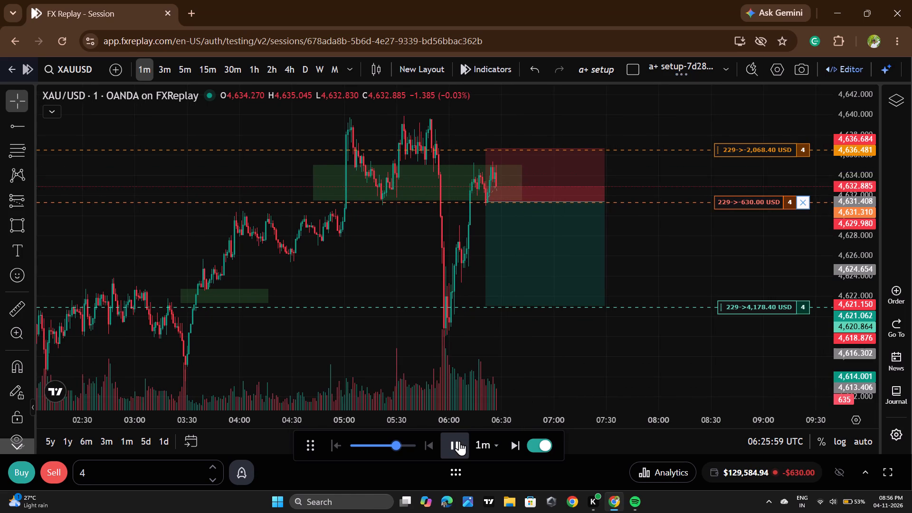
triple_click(459, 441)
triple_click(459, 441)
triple_click(459, 441)
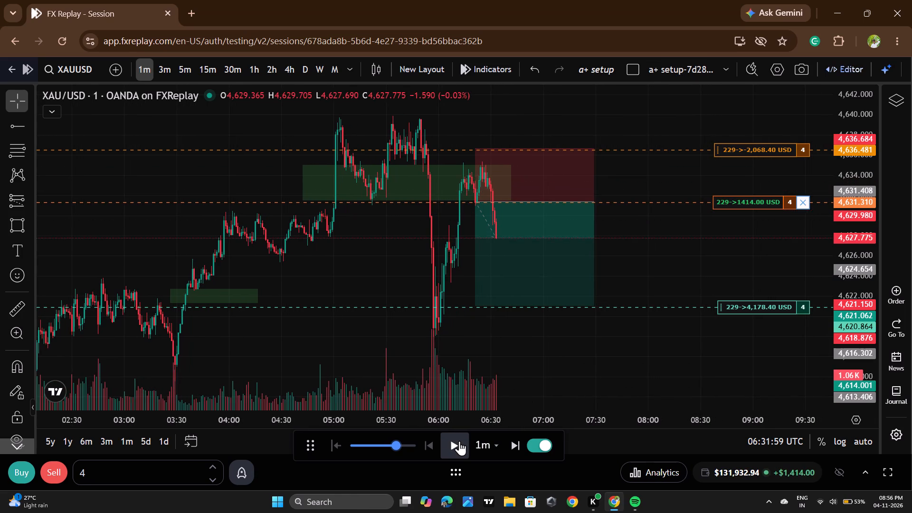
left_click(459, 441)
left_click(459, 441)
double_click(459, 441)
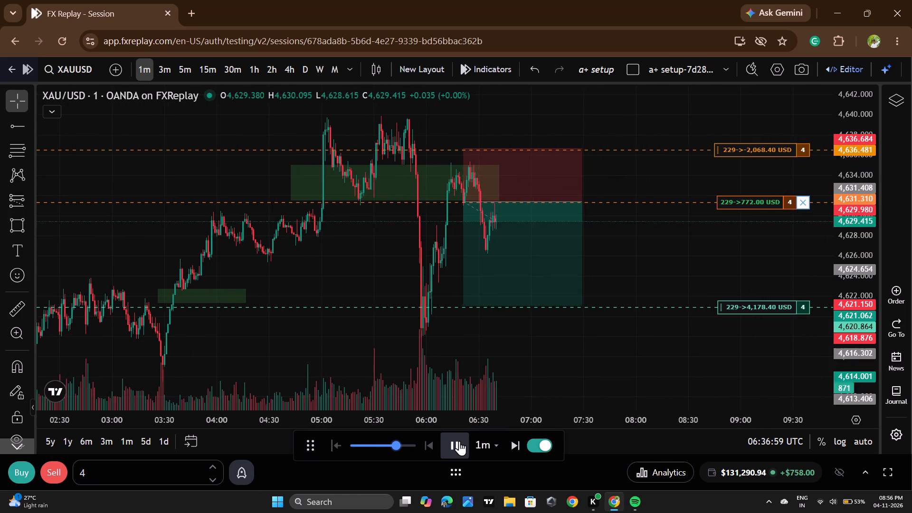
double_click(459, 441)
triple_click(459, 441)
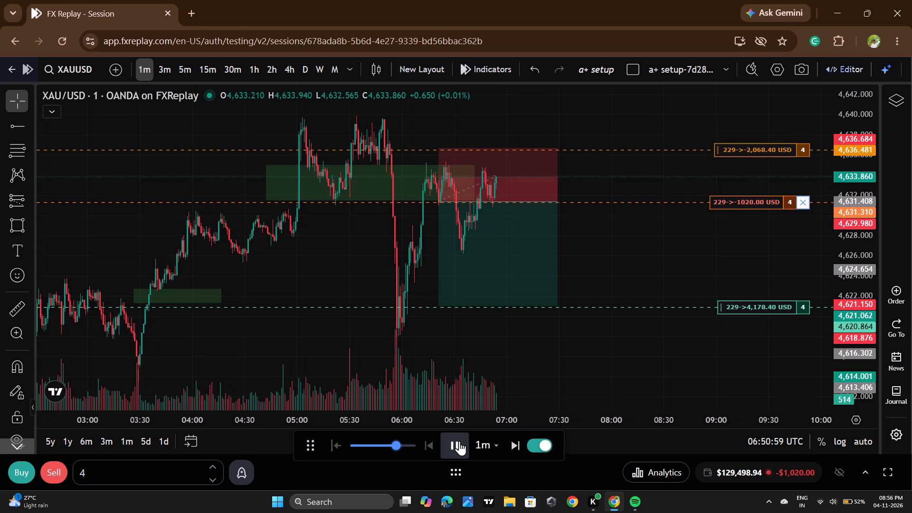
double_click(459, 441)
left_click(459, 441)
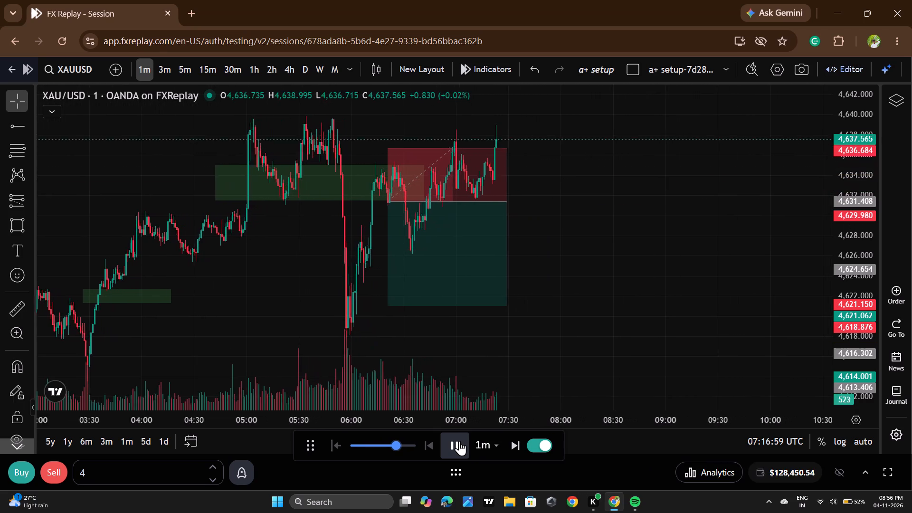
left_click(459, 441)
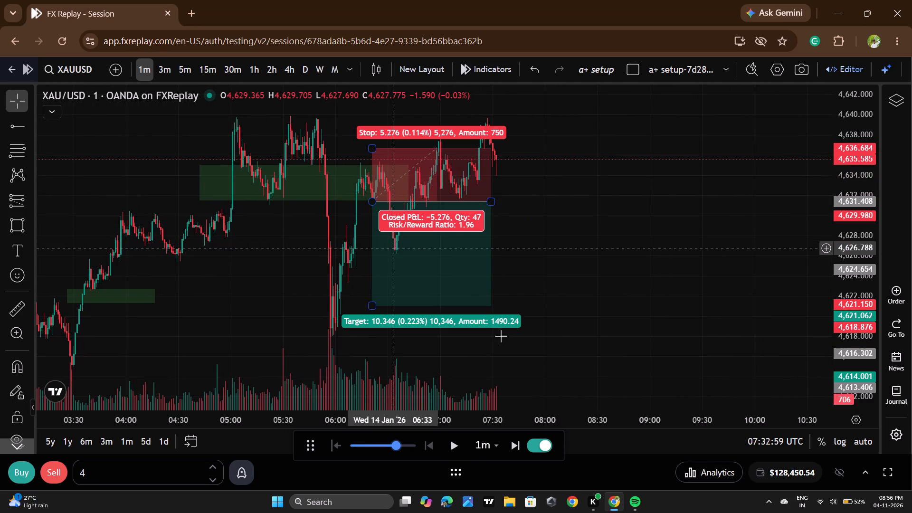
left_click(454, 455)
left_click(454, 455)
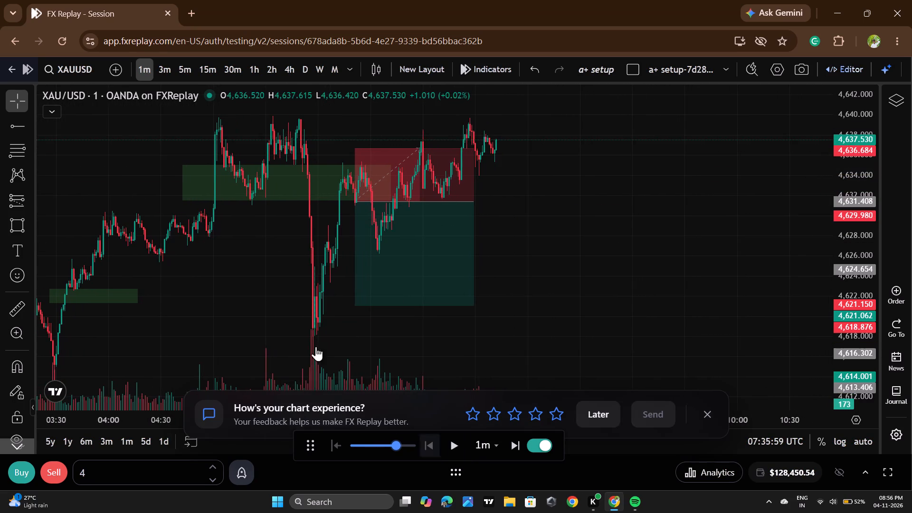
Adjust the target of the short position drawn at 06:21 to about 4,620.87, for a risk/reward ratio of 2.
left_click(355, 309)
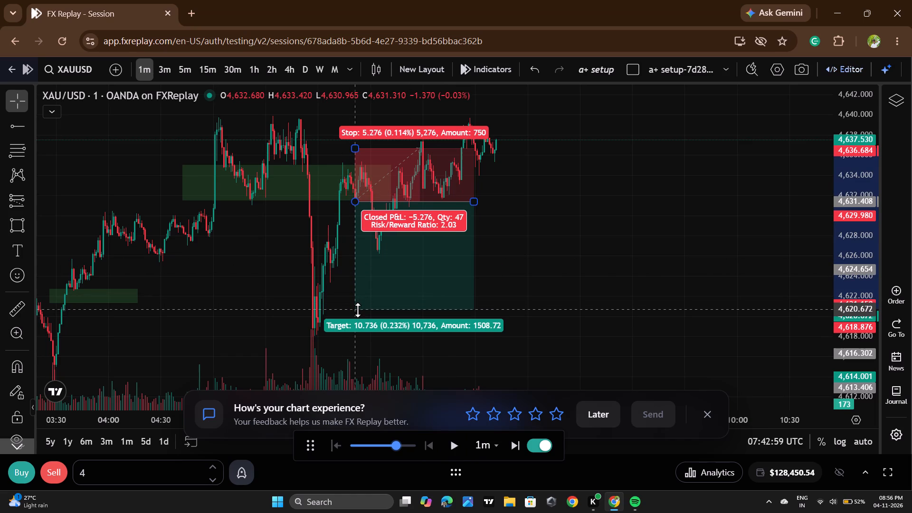
left_click(524, 286)
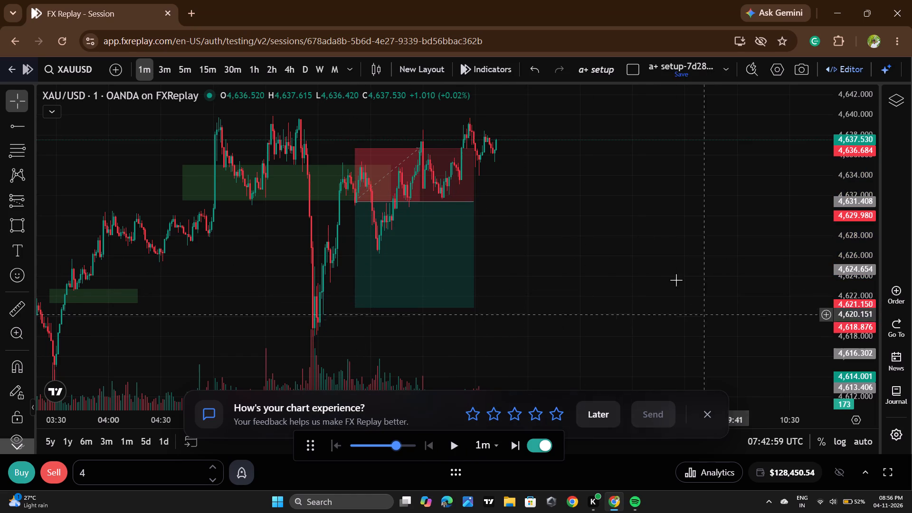
Dismiss the chart feedback prompt and replay price in bursts to 08:48:59 on 14 January.
scroll(644, 238, "down", 3)
scroll(846, 206, "down", 6)
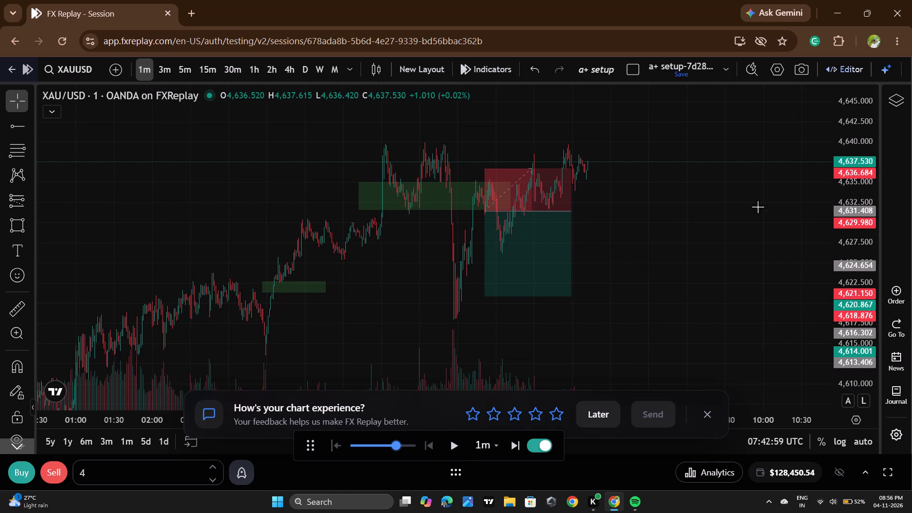
left_click(709, 409)
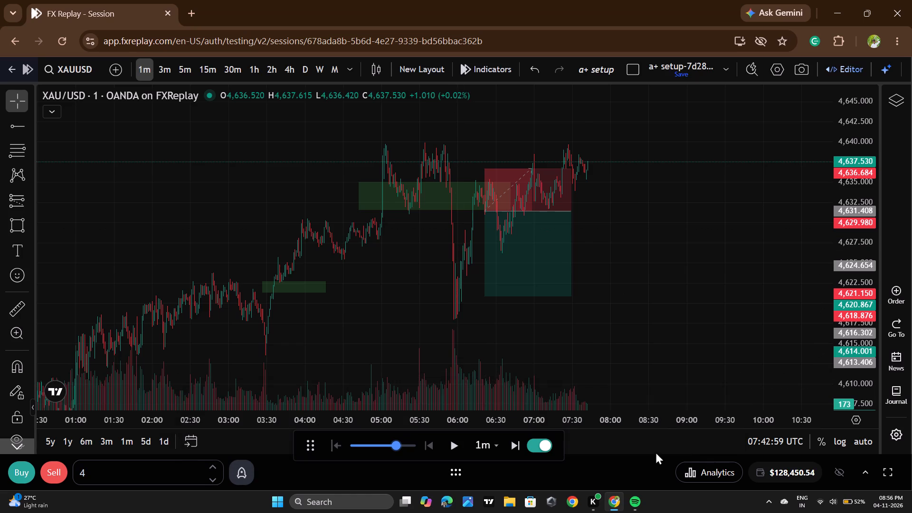
left_click(450, 446)
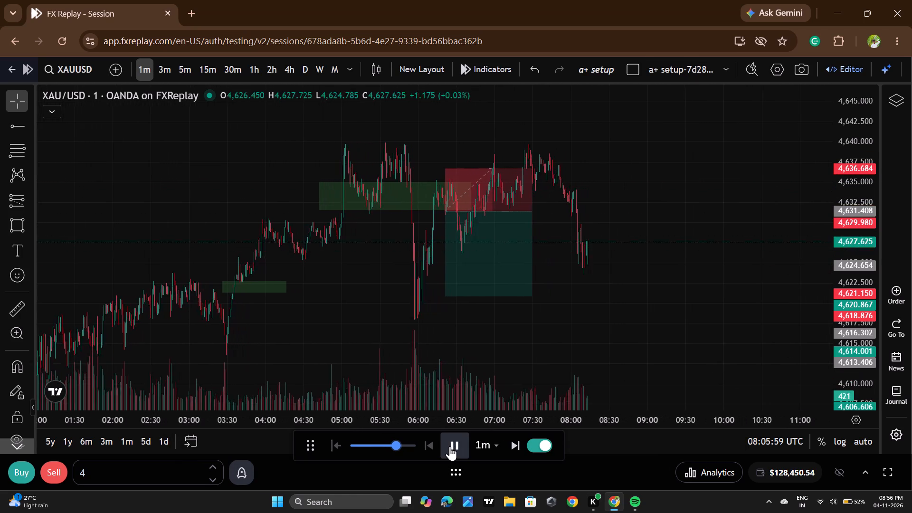
left_click(450, 446)
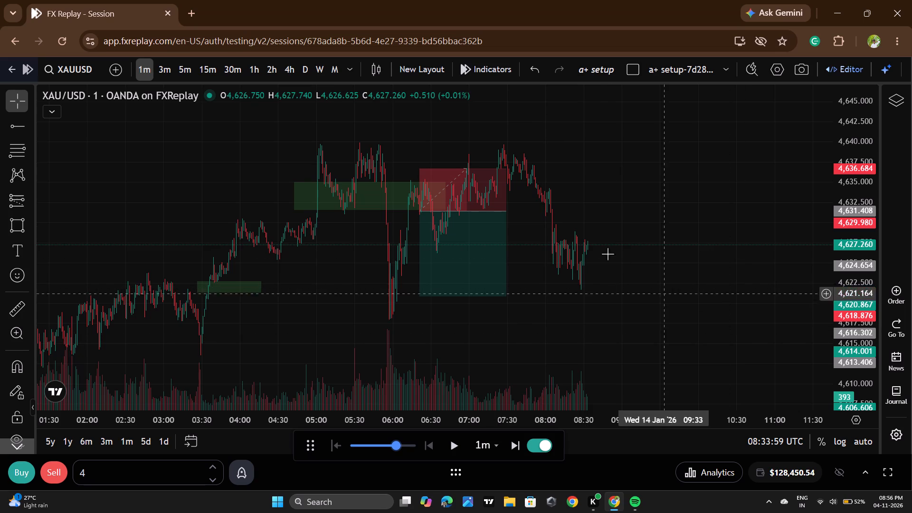
left_click(463, 440)
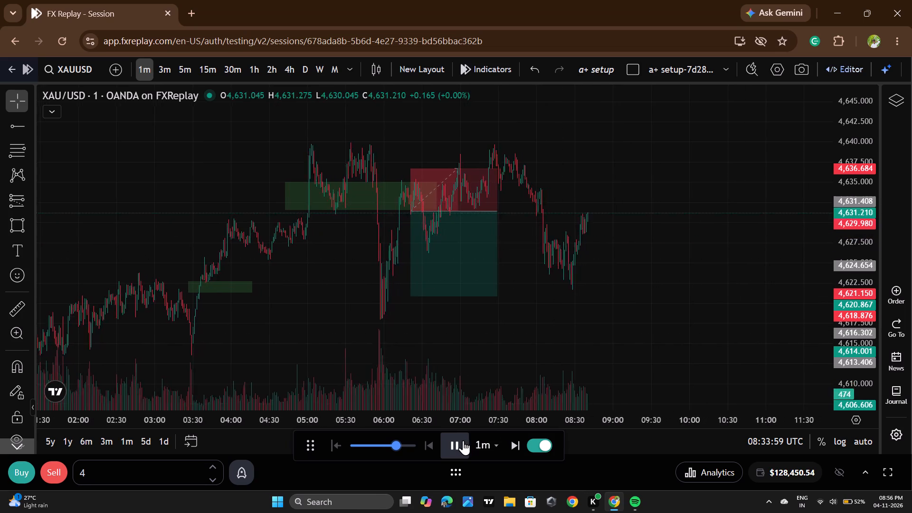
left_click(463, 440)
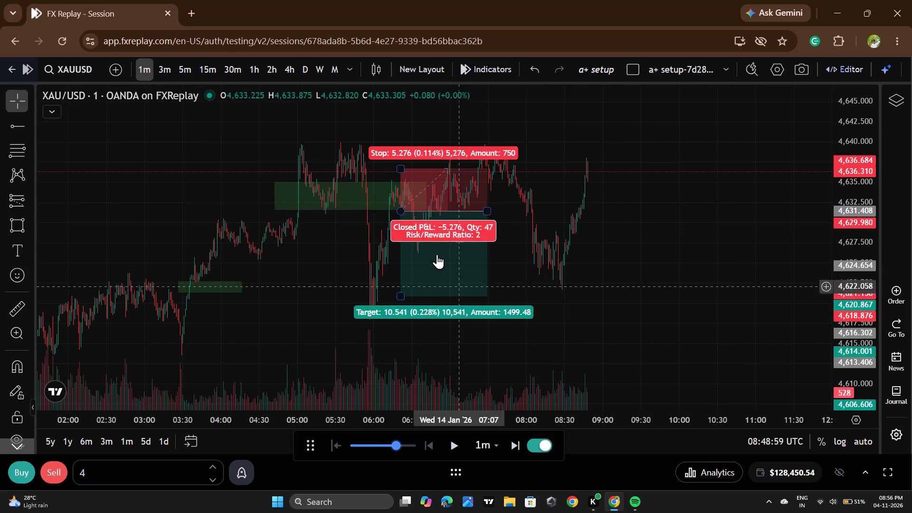
Delete both green rectangle zones, the one starting near 04:42 and the smaller one near 4,622, keeping the short position drawing.
scroll(661, 239, "down", 3)
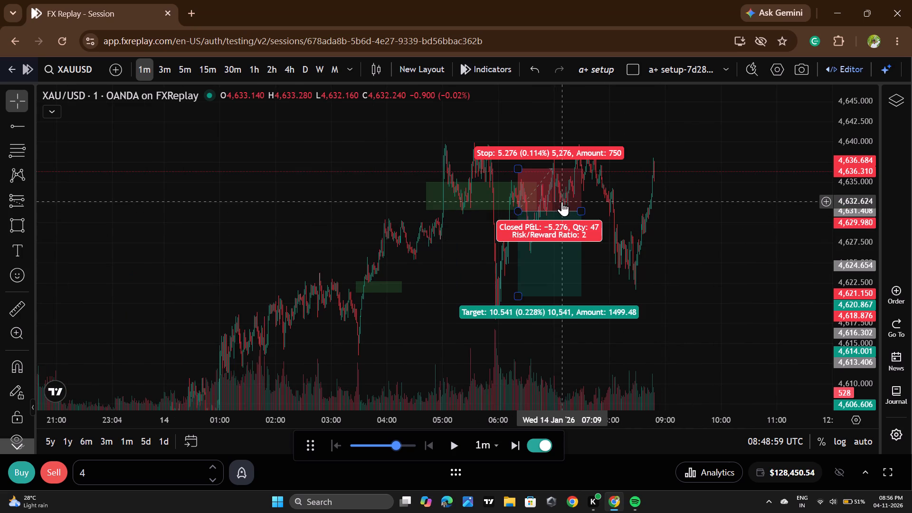
left_click(424, 197)
left_click(713, 76)
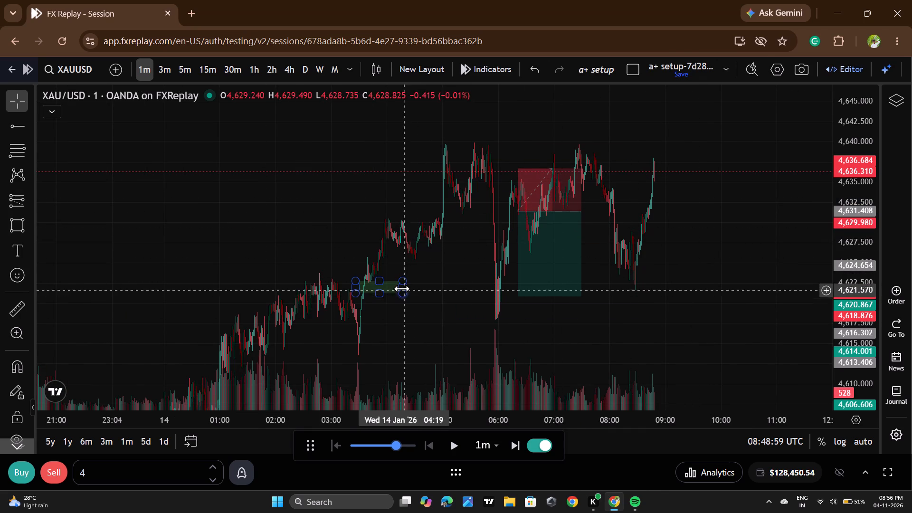
left_click(401, 288)
left_click(717, 84)
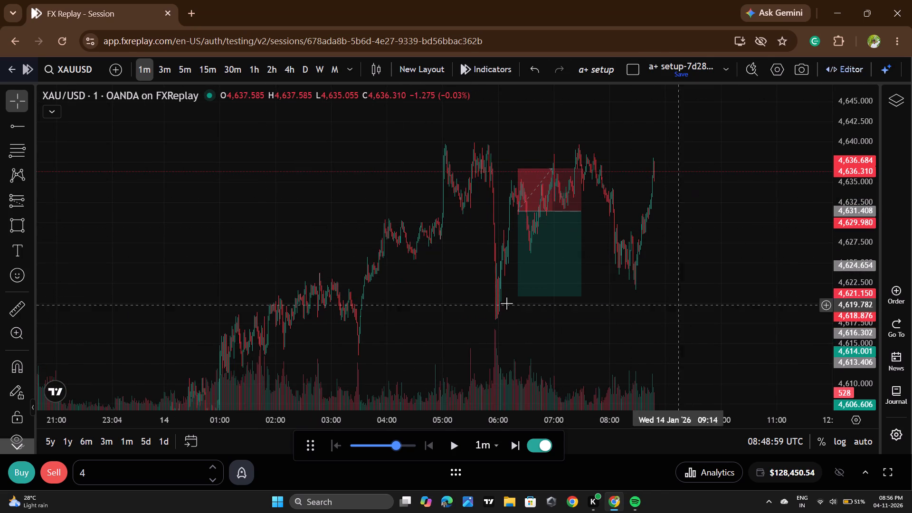
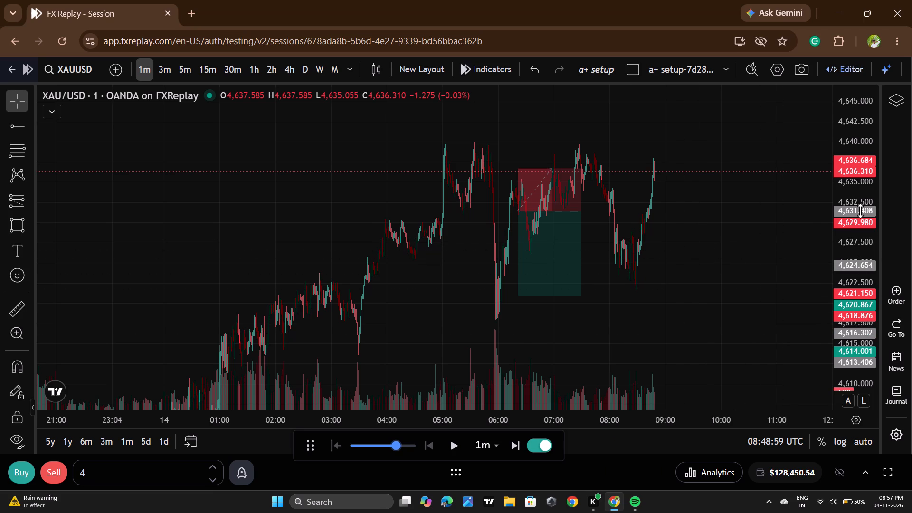
Replay the XAUUSD 1-minute chart from 08:48:59 to 09:28:59 on 14 January and pause there.
scroll(860, 210, "down", 4)
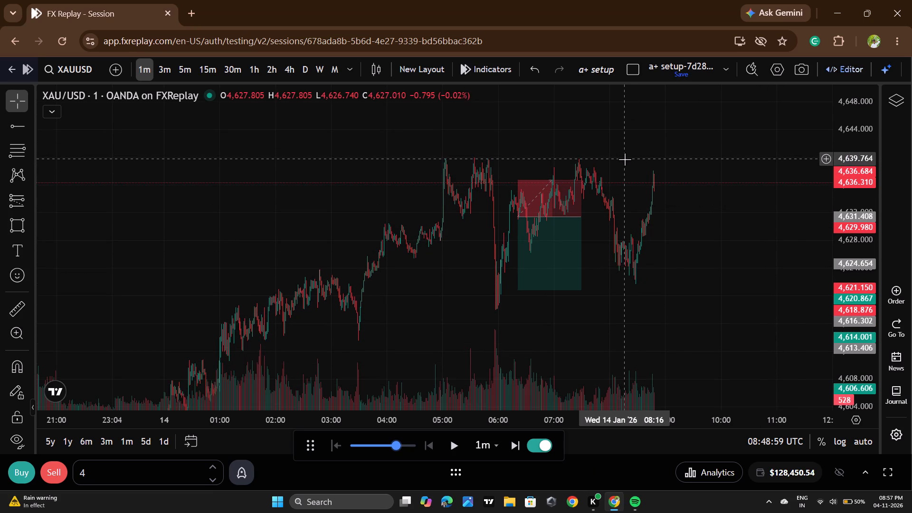
left_click(453, 452)
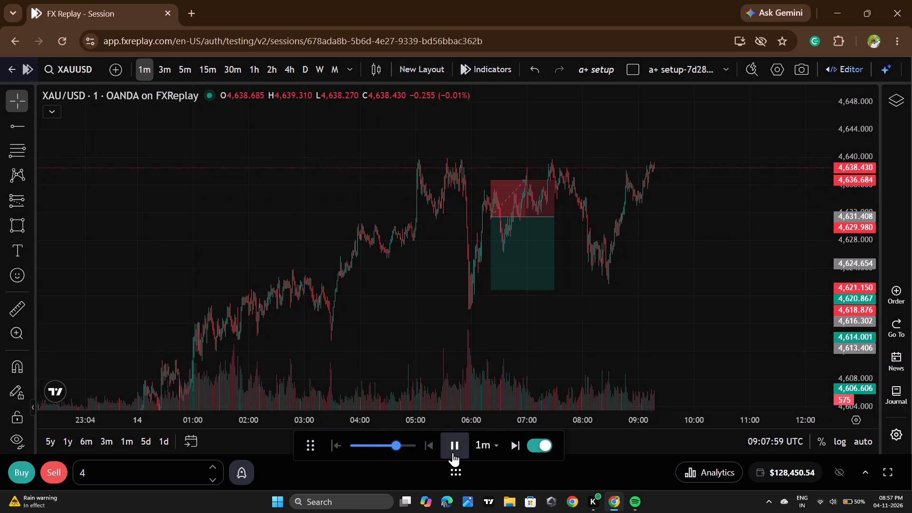
left_click(453, 452)
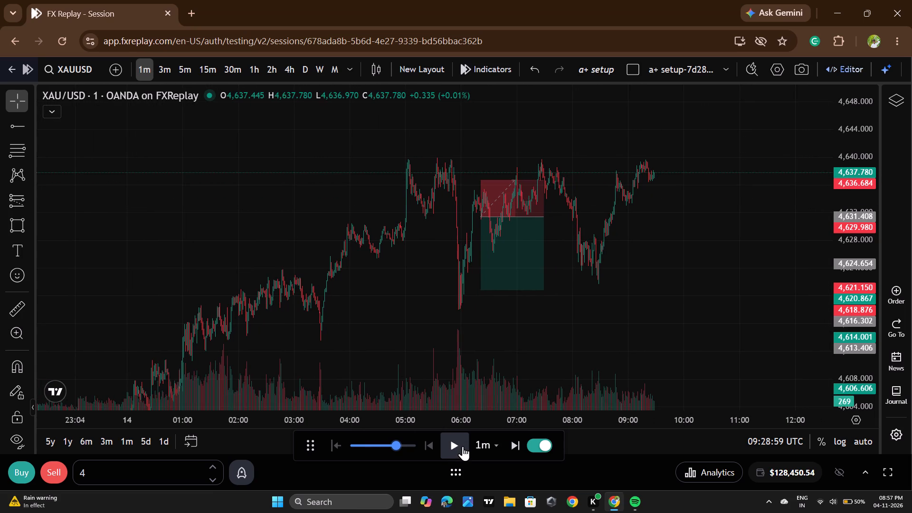
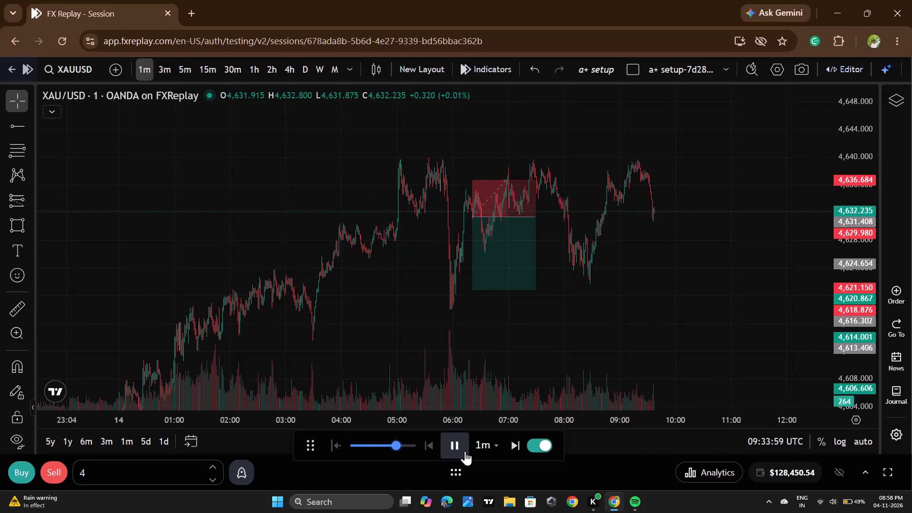
Replay the XAUUSD 1-minute chart through to 10:58:59 on 14 January and pause there.
double_click(465, 451)
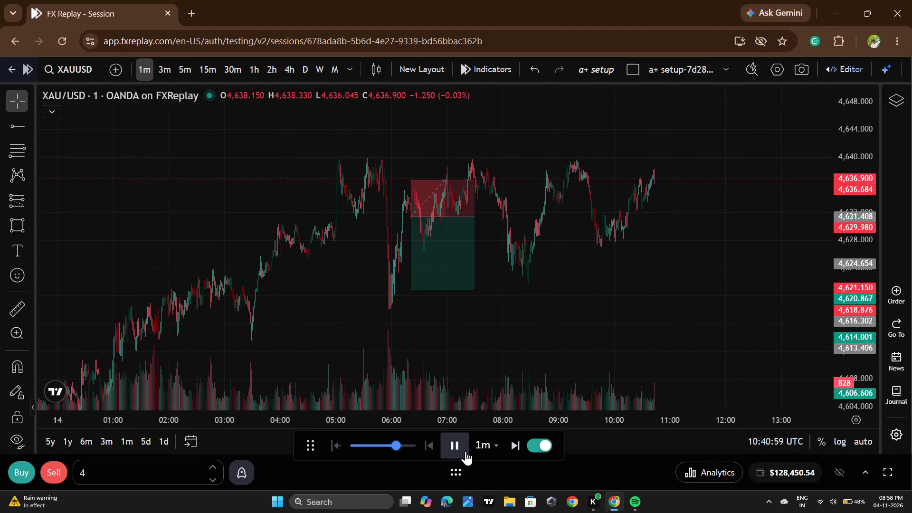
left_click(465, 451)
Examine the 12 to 14 January price structure and past trade drawings around the white horizontal level on the 1-minute chart.
scroll(682, 319, "down", 5)
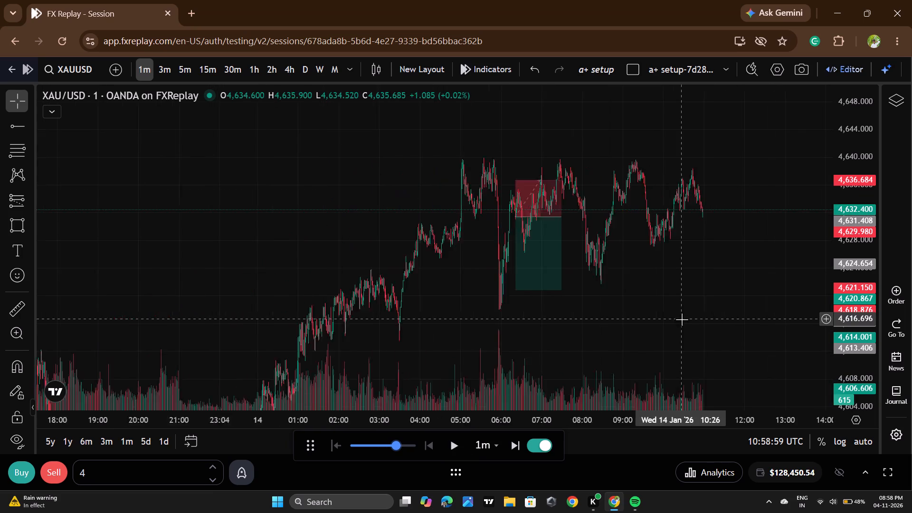
left_click_drag(736, 331, 767, 254)
scroll(646, 347, "down", 5)
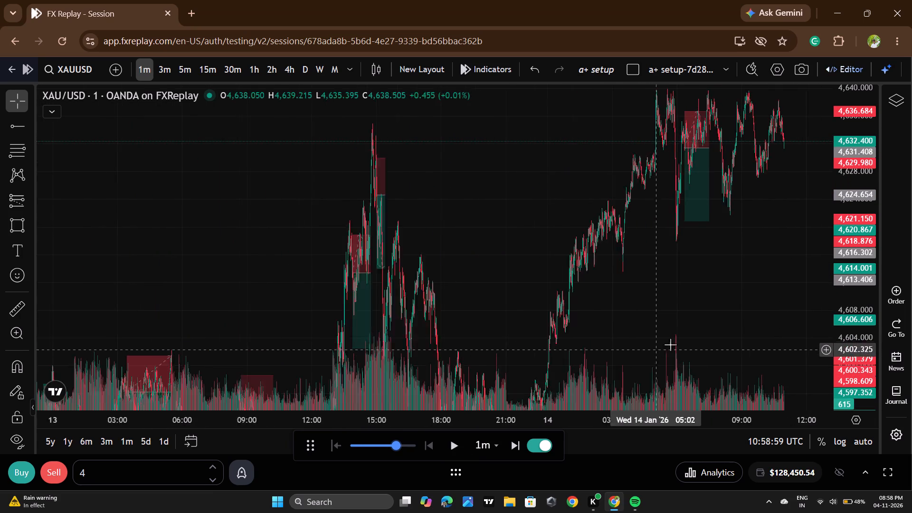
left_click_drag(713, 327, 726, 270)
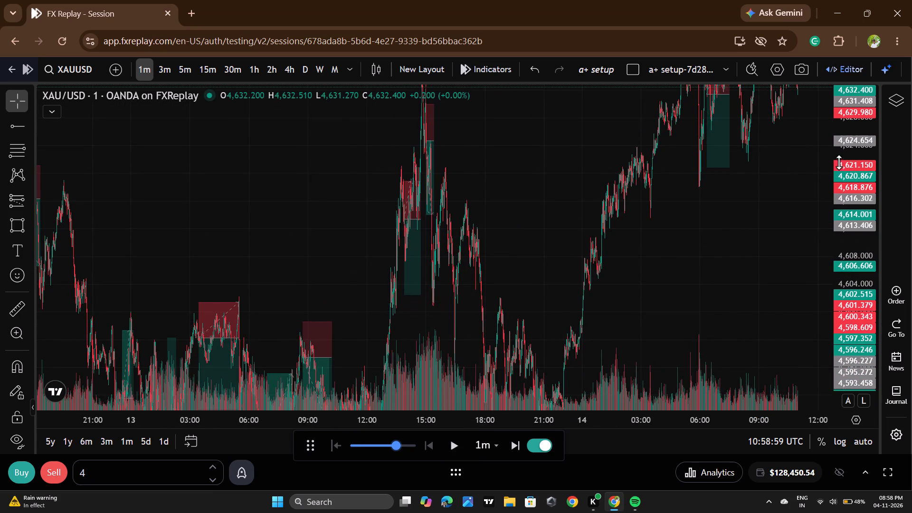
scroll(845, 174, "down", 18)
scroll(846, 178, "down", 5)
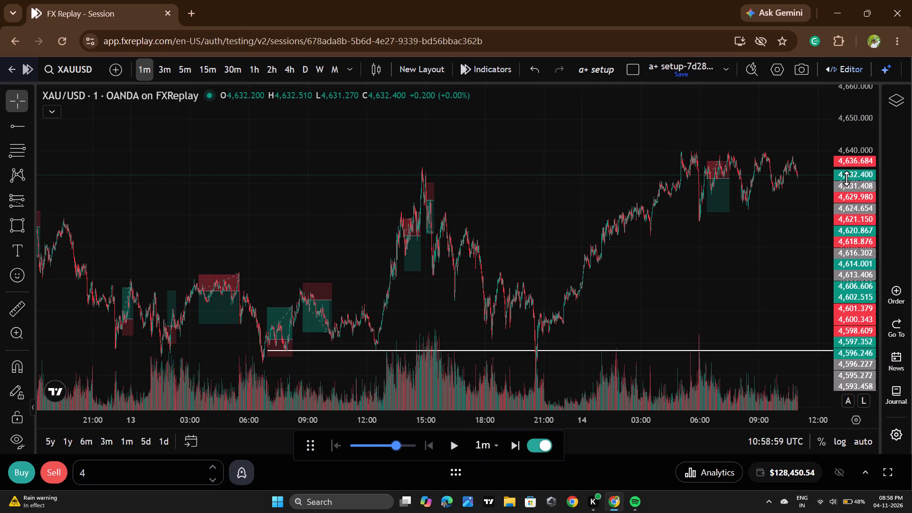
scroll(632, 220, "down", 4)
scroll(388, 299, "down", 3)
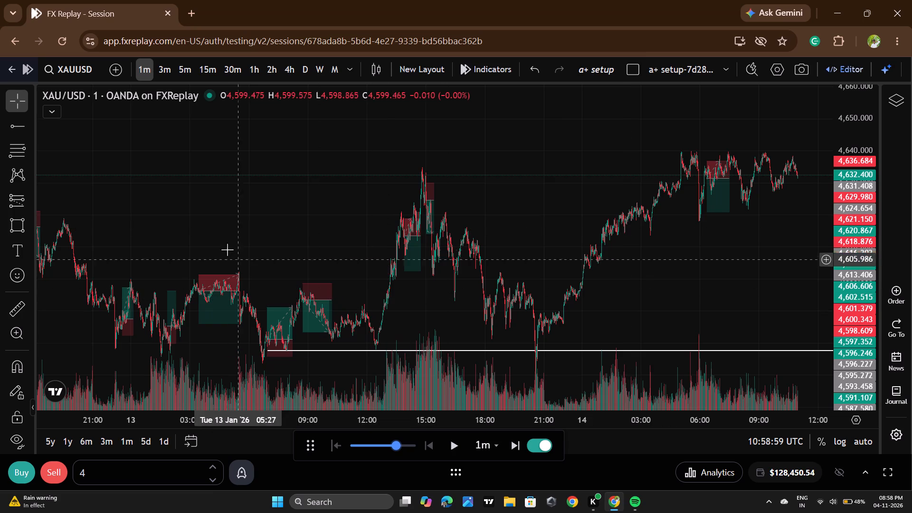
left_click_drag(268, 233, 478, 219)
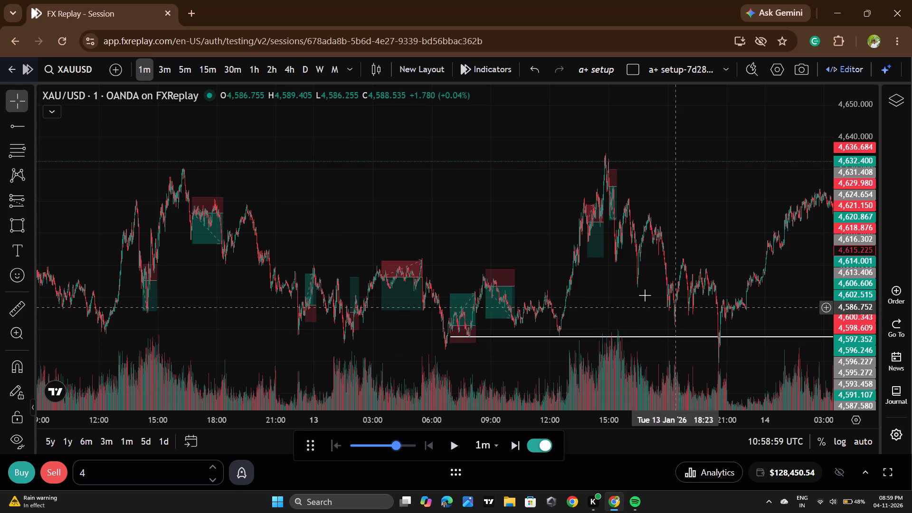
left_click_drag(611, 292, 332, 285)
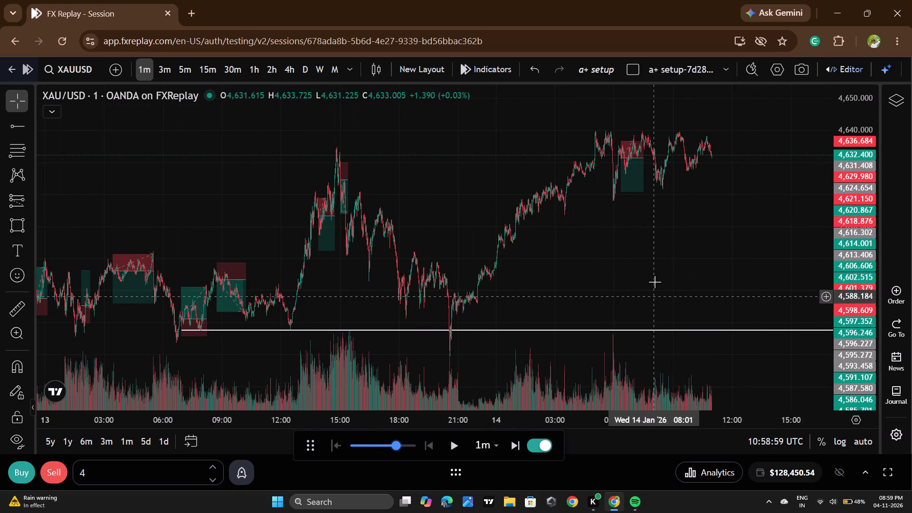
left_click_drag(653, 255, 509, 350)
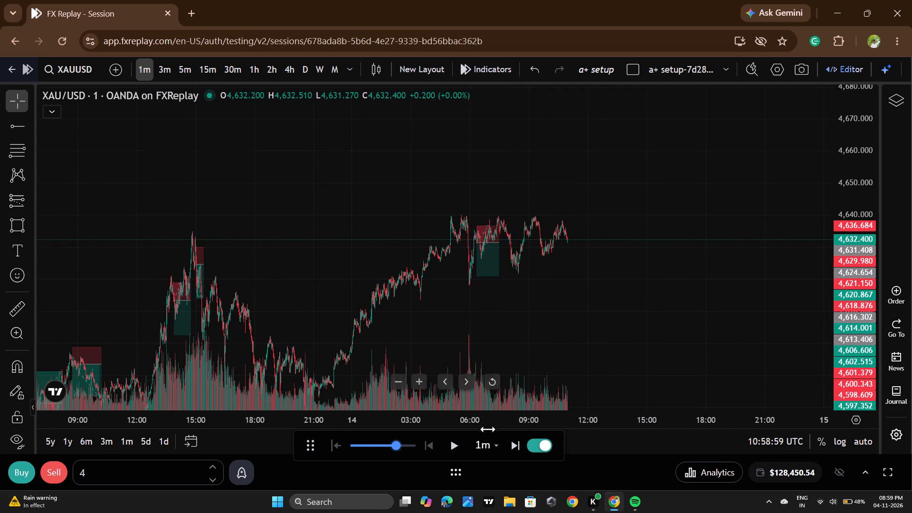
Resume the replay, raise its speed to 16x per sec, and pause at 12:51:59 on 14 January.
left_click(454, 441)
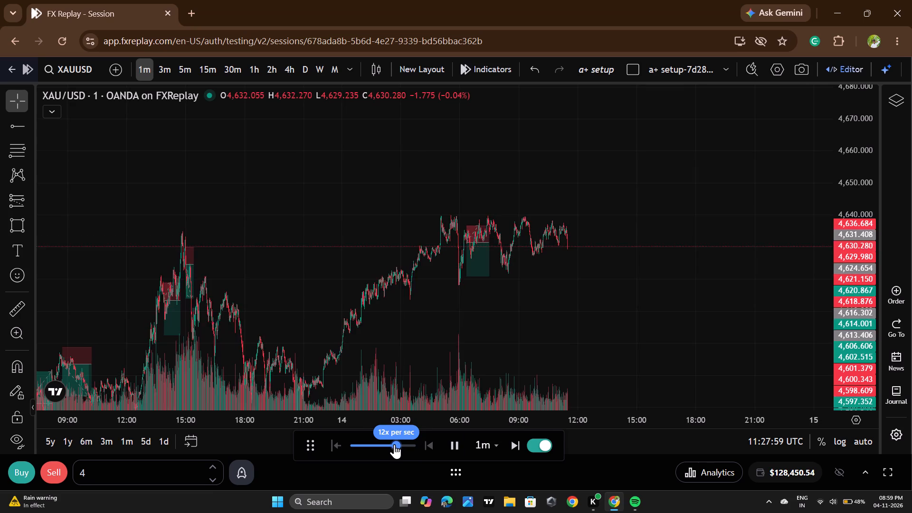
left_click_drag(394, 444, 422, 440)
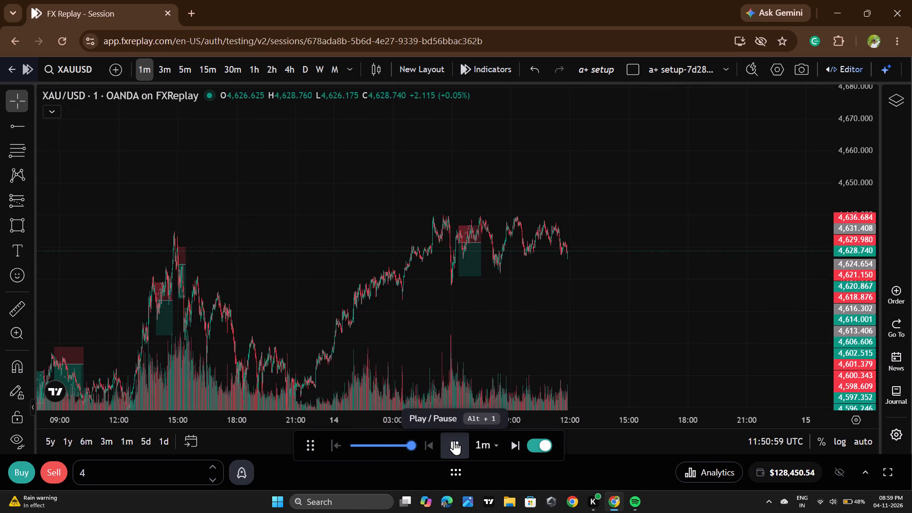
scroll(672, 330, "up", 7)
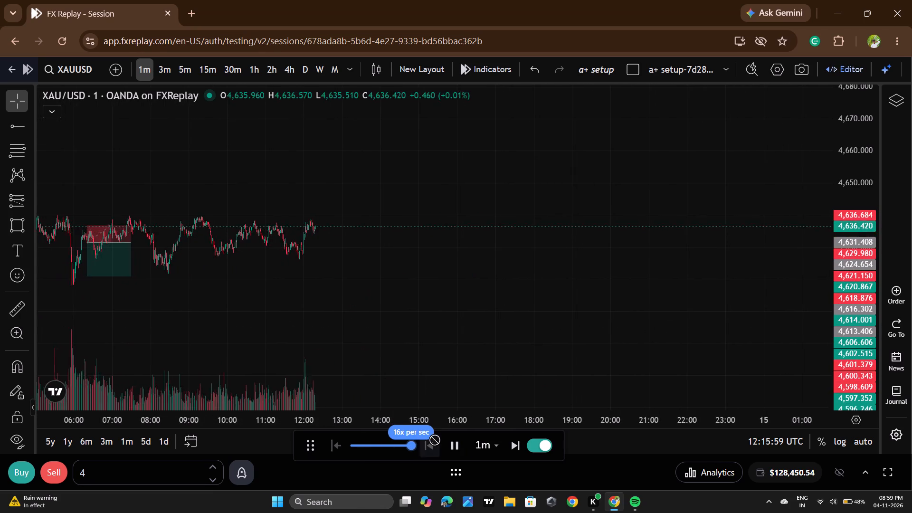
double_click(452, 437)
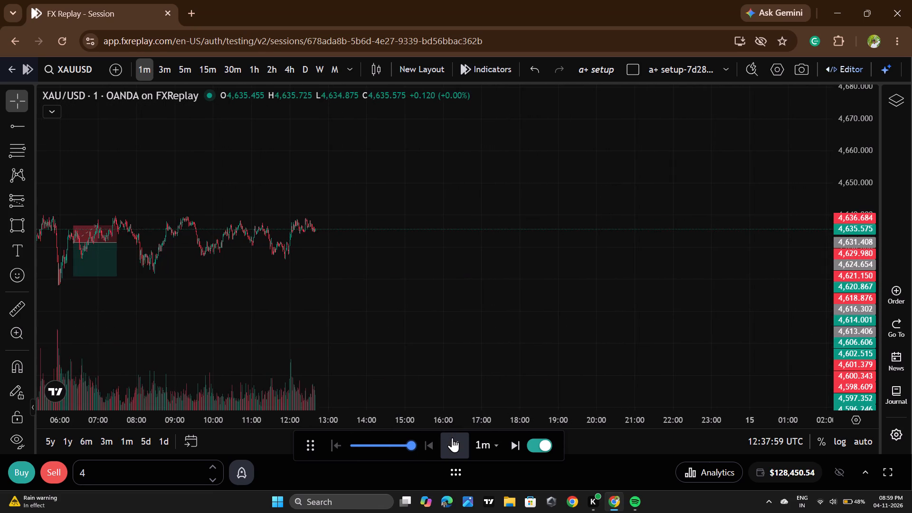
double_click(452, 438)
left_click(452, 438)
Replay the 1-minute chart on to 13:08:59 on 14 January and pause there.
scroll(480, 345, "down", 3)
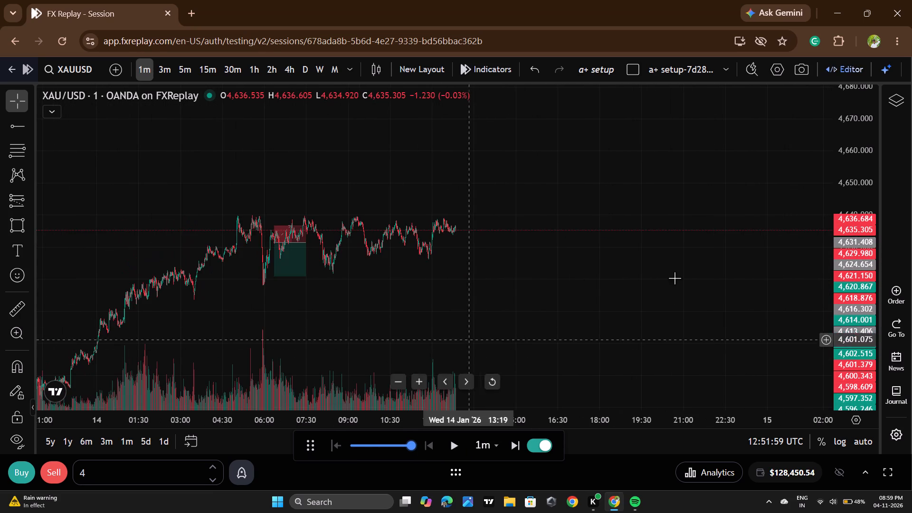
scroll(854, 240, "up", 20)
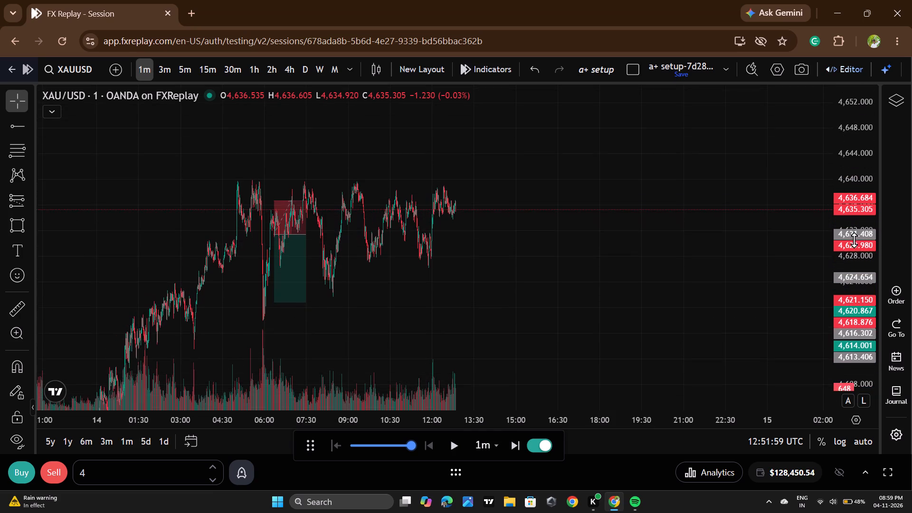
scroll(854, 240, "up", 2)
left_click_drag(706, 264, 727, 308)
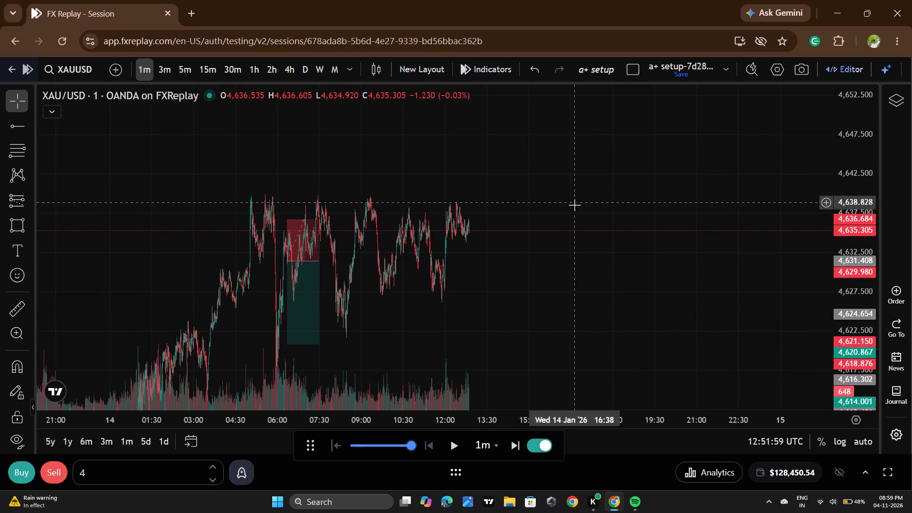
left_click(461, 448)
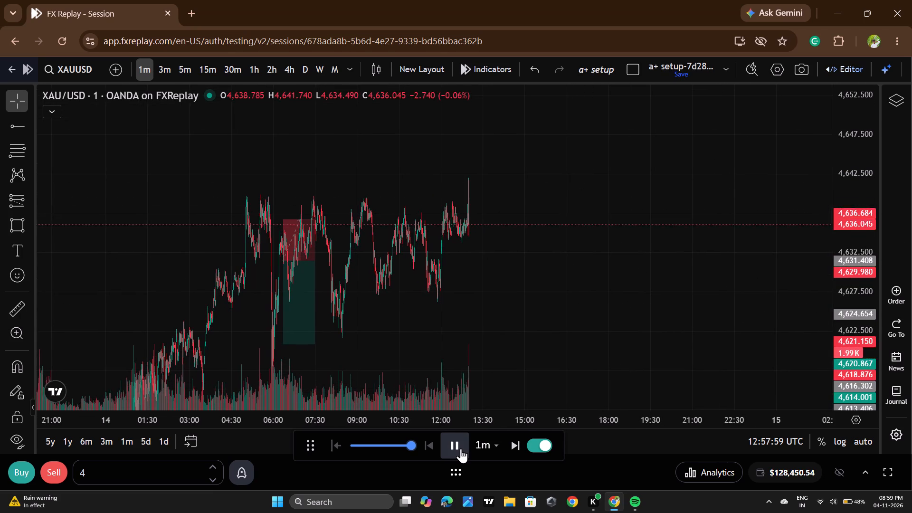
left_click(461, 448)
Draw a rectangle zone from about 4,635.07 to 4,636.90, starting at 12:21 and extending beyond the latest candle.
scroll(505, 289, "up", 12)
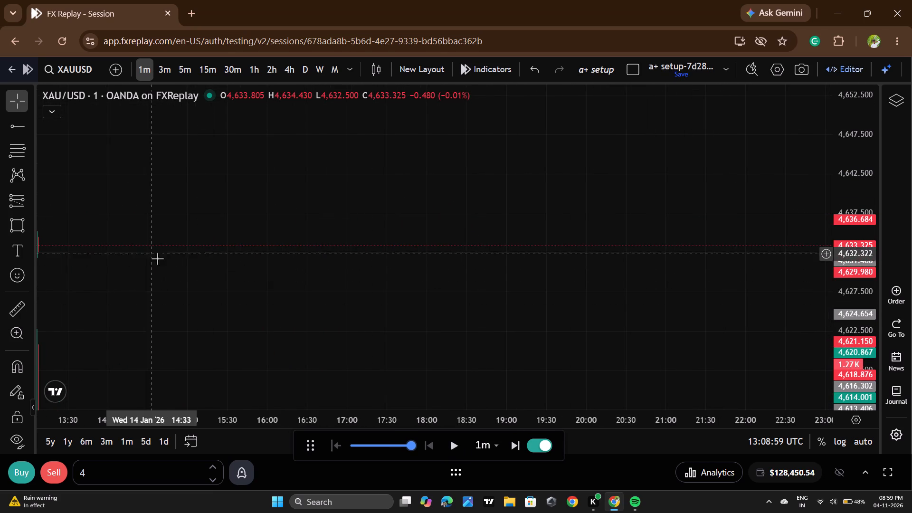
left_click_drag(202, 285, 267, 283)
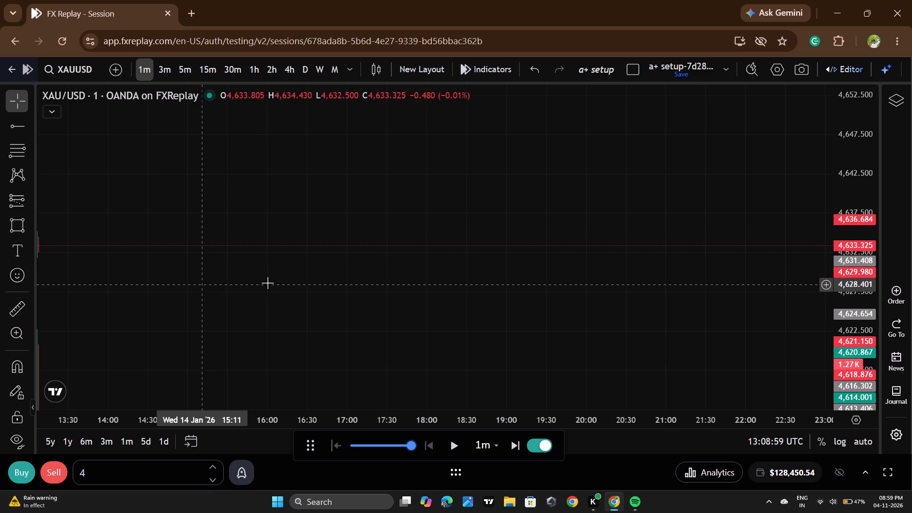
left_click_drag(267, 283, 296, 282)
left_click_drag(149, 293, 397, 298)
left_click_drag(258, 290, 537, 301)
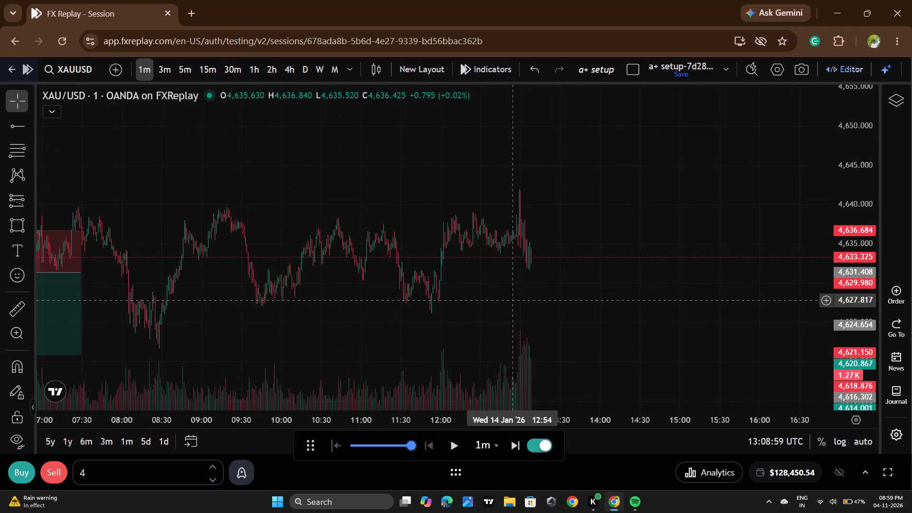
left_click_drag(537, 301, 538, 301)
scroll(846, 246, "up", 7)
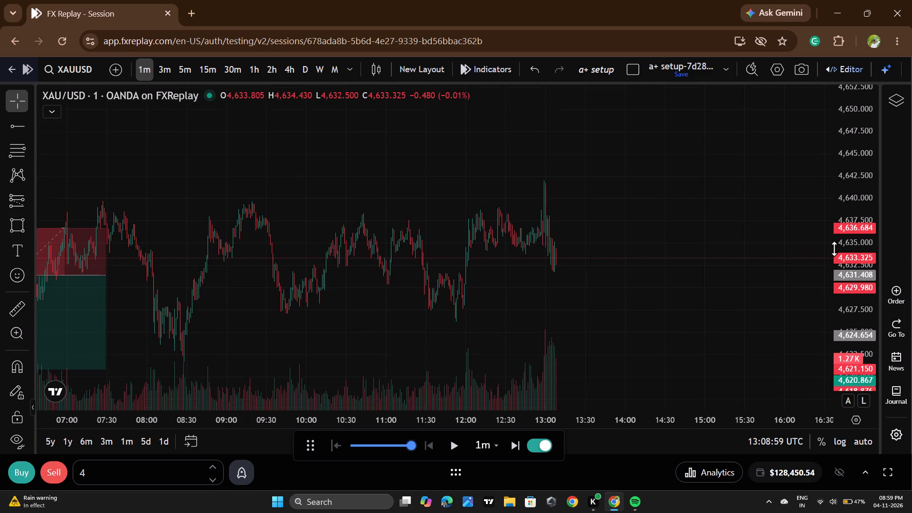
scroll(834, 248, "up", 8)
scroll(605, 248, "up", 7)
left_click_drag(368, 257, 374, 258)
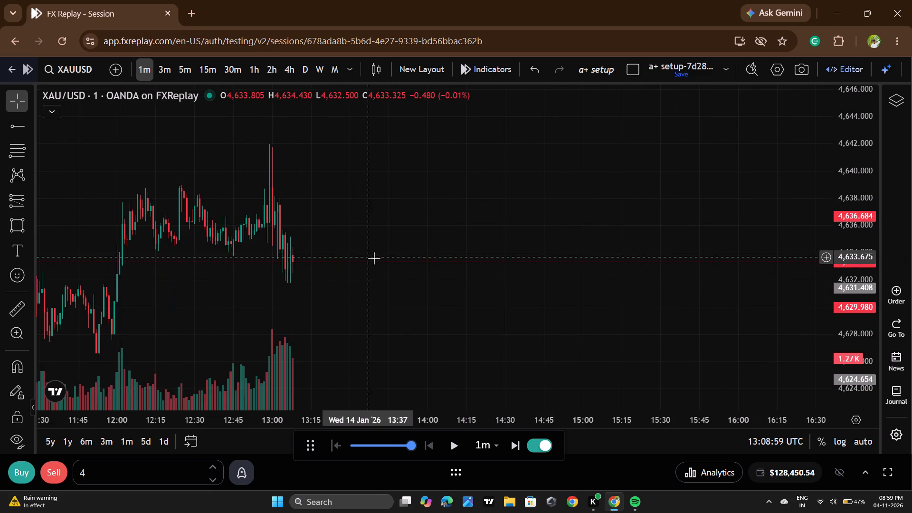
left_click_drag(374, 258, 686, 256)
scroll(499, 270, "down", 4)
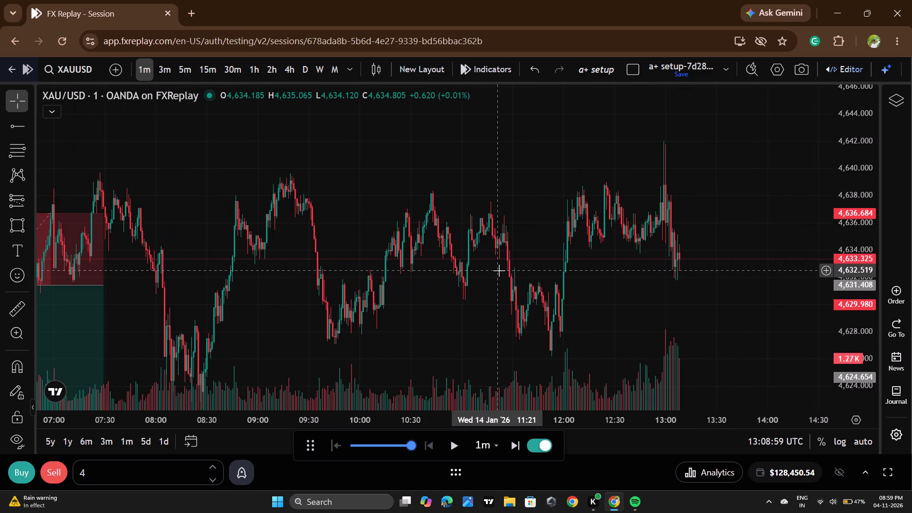
scroll(676, 173, "up", 7)
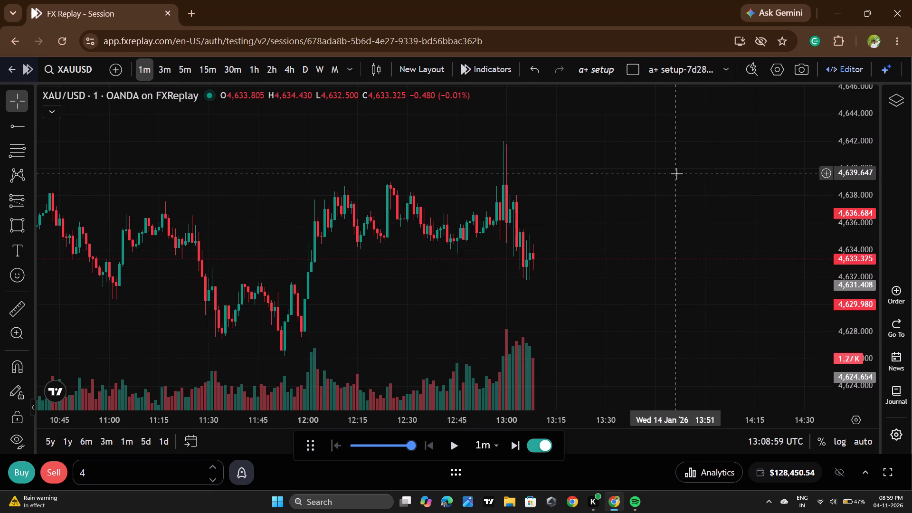
left_click(0, 221)
left_click(379, 236)
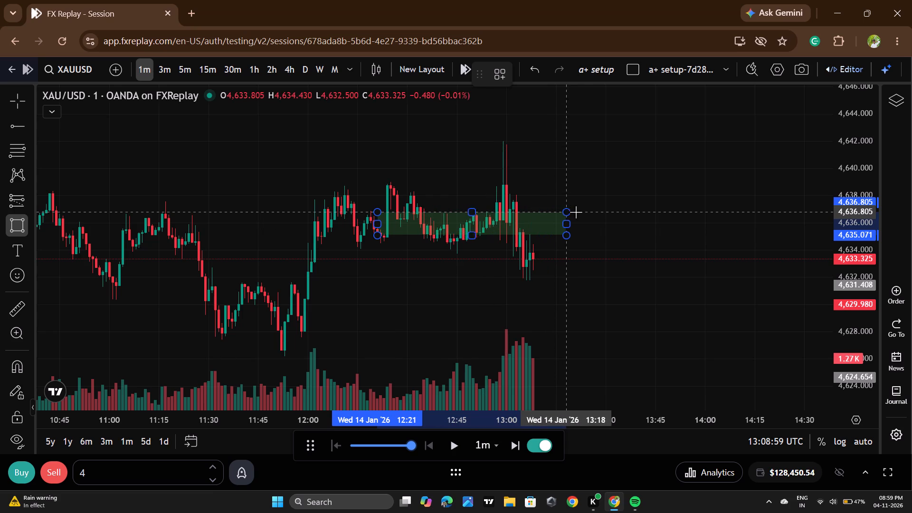
left_click(645, 210)
left_click(702, 215)
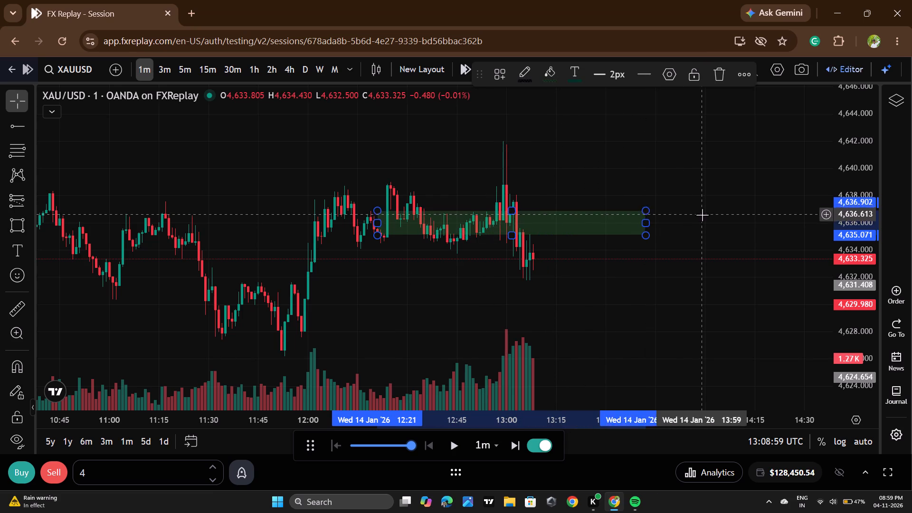
Replay price from the new zone on to 13:38:59 on 14 January and pause.
double_click(447, 442)
triple_click(447, 442)
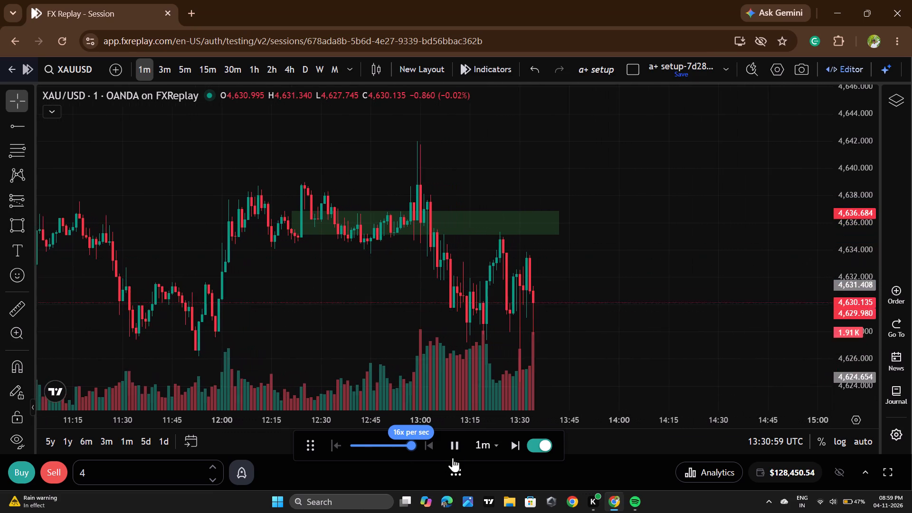
left_click(456, 454)
Sell 4 lots of XAUUSD at market and add a stop loss at 4,638.106.
scroll(566, 308, "down", 2)
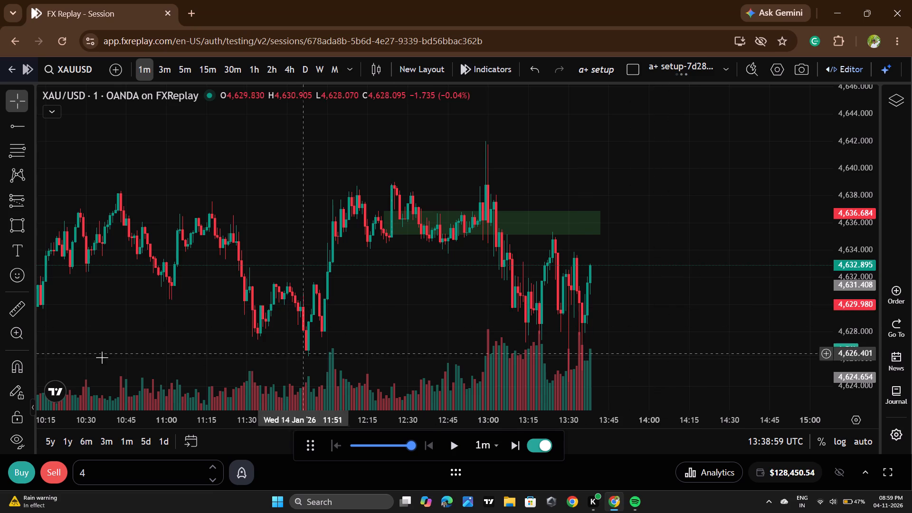
left_click(51, 474)
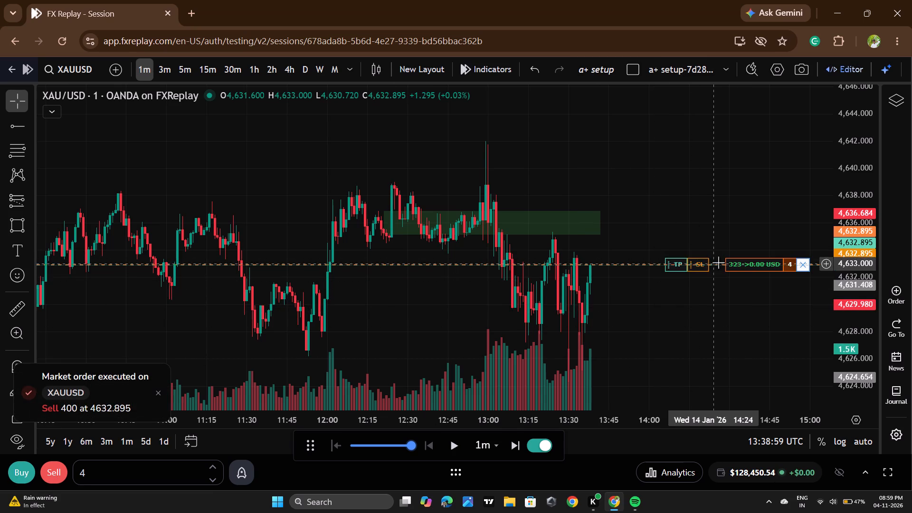
left_click_drag(704, 270, 704, 199)
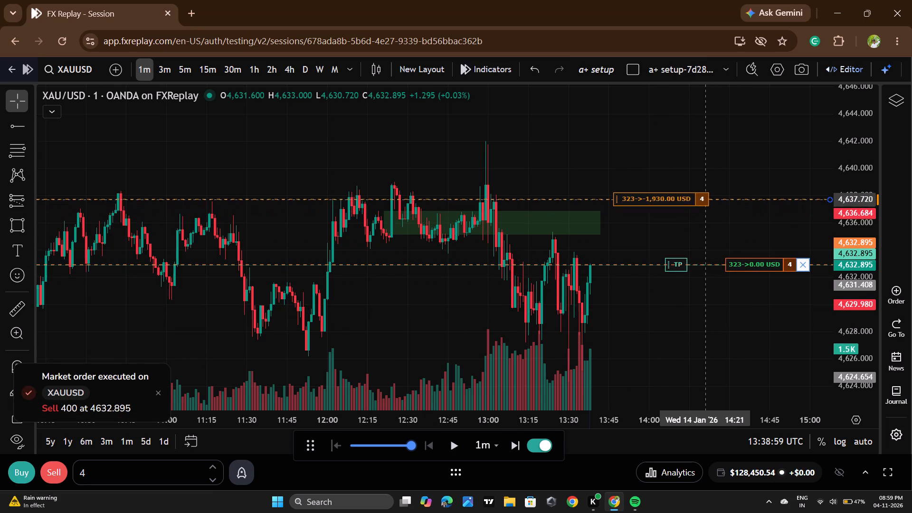
left_click_drag(704, 199, 704, 194)
Add a take profit to the open sell position and place it at 4,622.5.
scroll(669, 306, "down", 2)
left_click_drag(763, 358, 713, 305)
left_click_drag(702, 220, 722, 343)
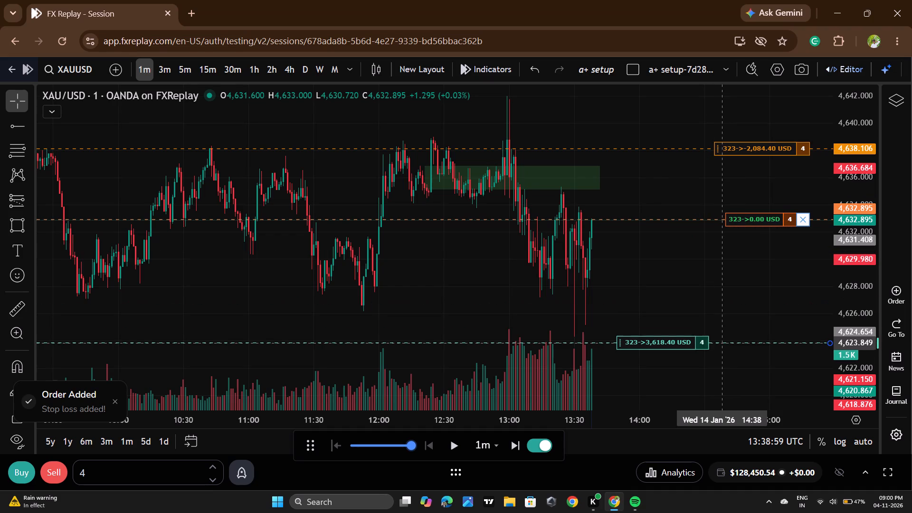
left_click_drag(722, 343, 723, 348)
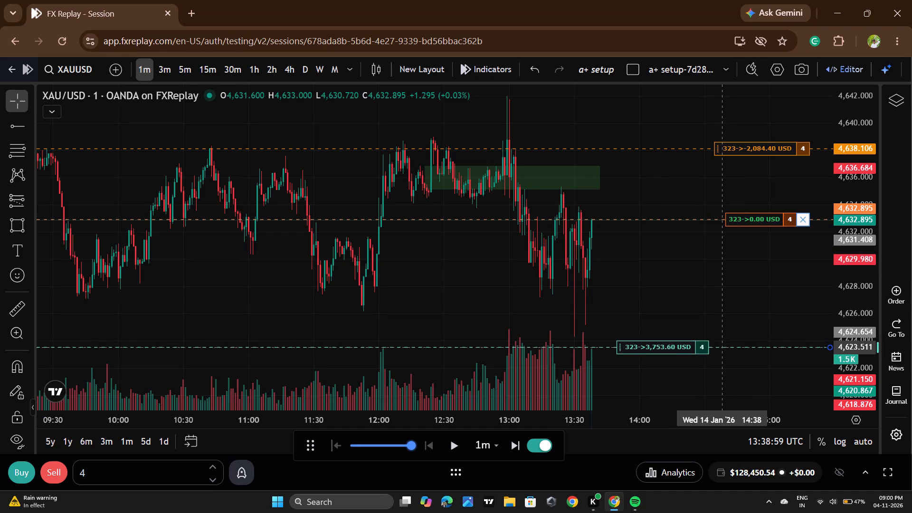
left_click_drag(723, 348, 723, 349)
left_click_drag(751, 349, 755, 361)
Draw a short position from 13:39 with entry at 4,632.904, stop at 4,638.106 and target at about 4,622.45.
scroll(740, 290, "down", 2)
left_click_drag(736, 293, 712, 278)
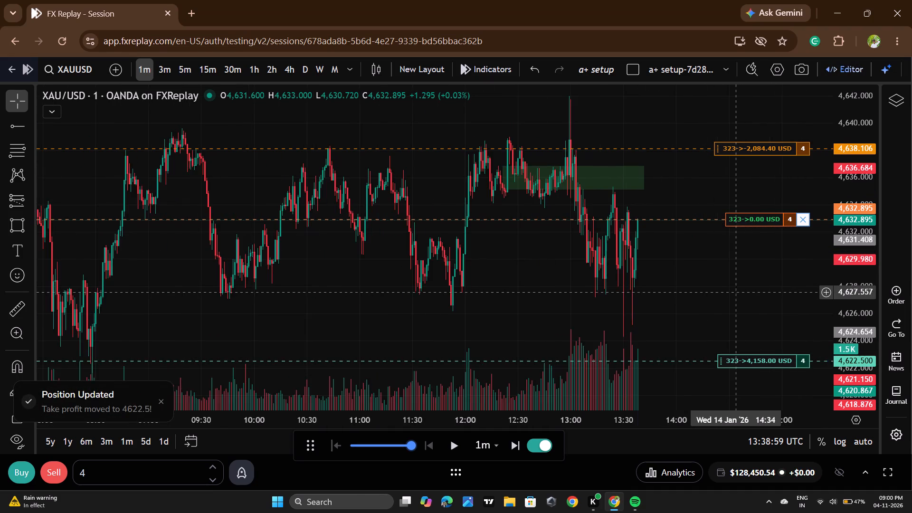
left_click_drag(712, 278, 579, 241)
left_click(28, 200)
left_click(117, 156)
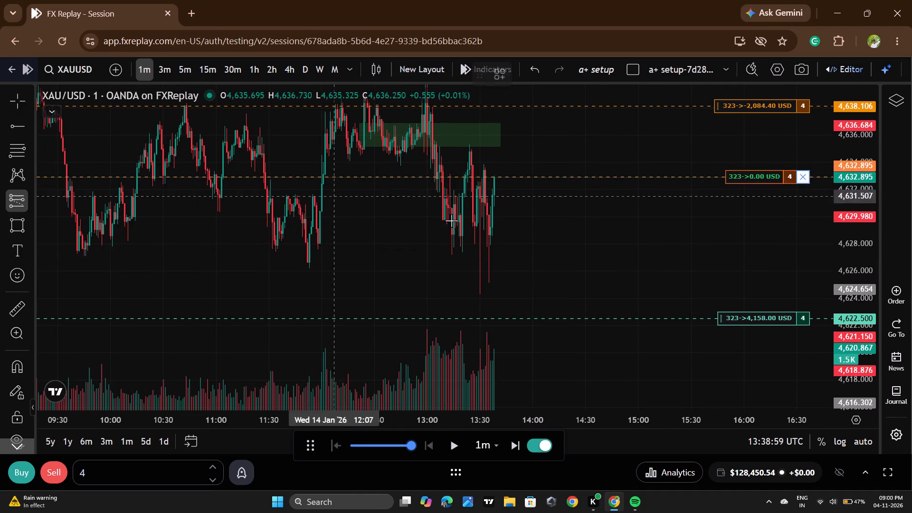
left_click(496, 177)
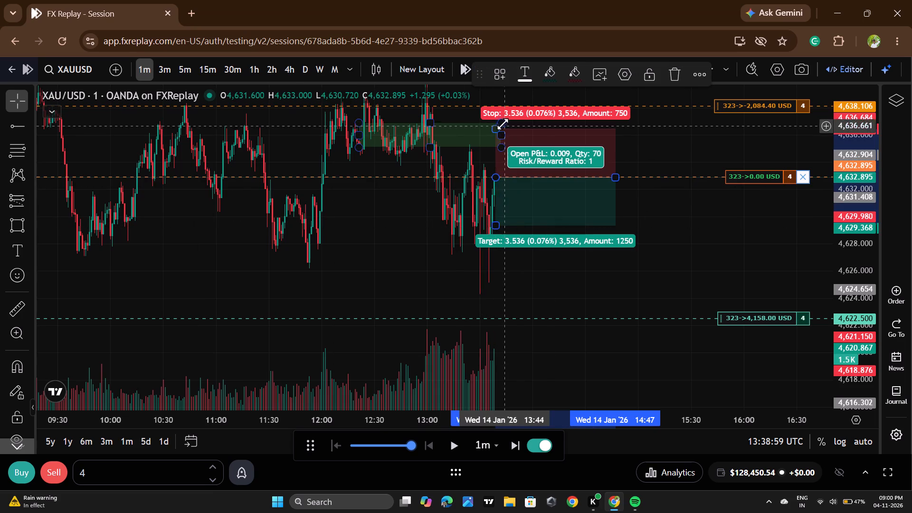
left_click_drag(497, 130, 502, 106)
left_click_drag(499, 225, 501, 306)
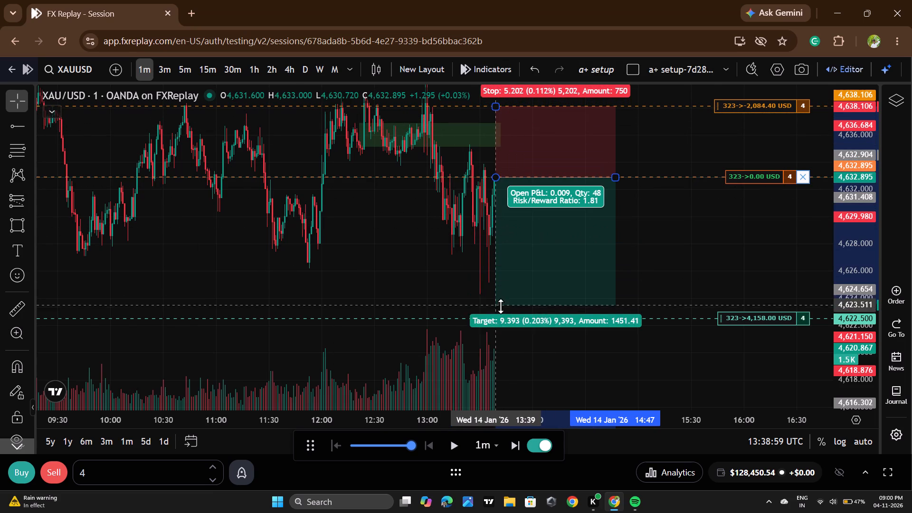
left_click_drag(501, 306, 498, 320)
left_click(654, 264)
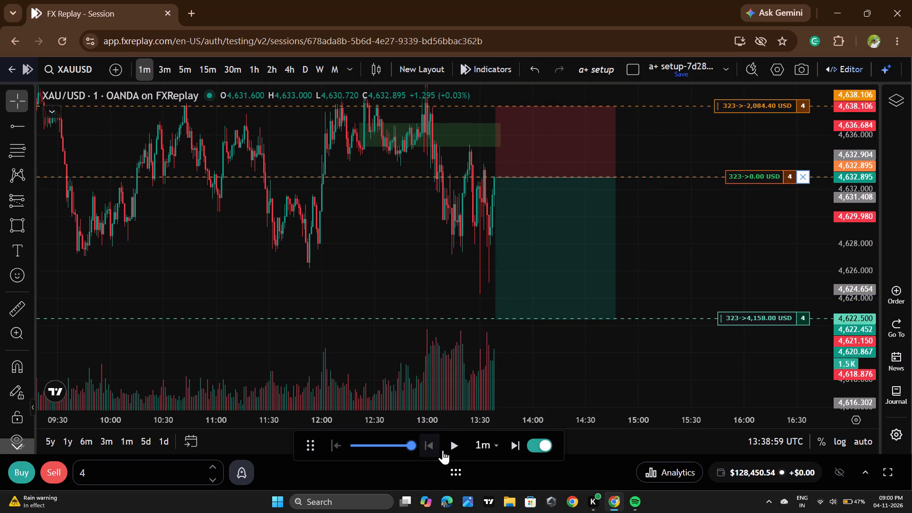
Replay price from 13:38:59 to 14:41:59 on 14 January in short bursts and pause.
double_click(447, 448)
left_click(447, 448)
triple_click(447, 448)
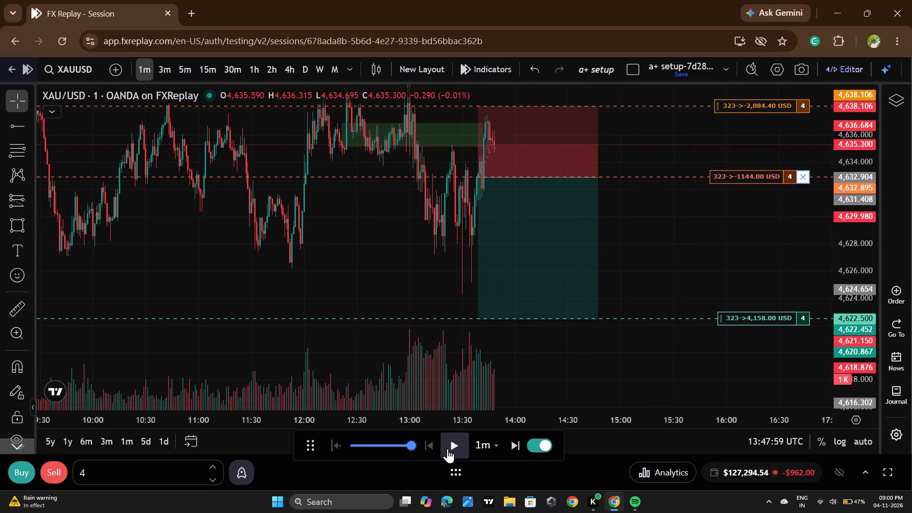
triple_click(447, 448)
triple_click(447, 449)
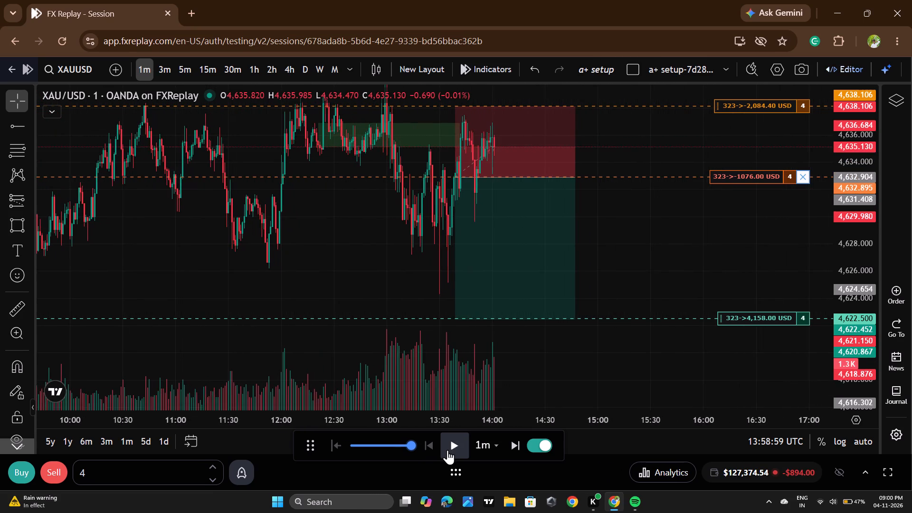
triple_click(447, 451)
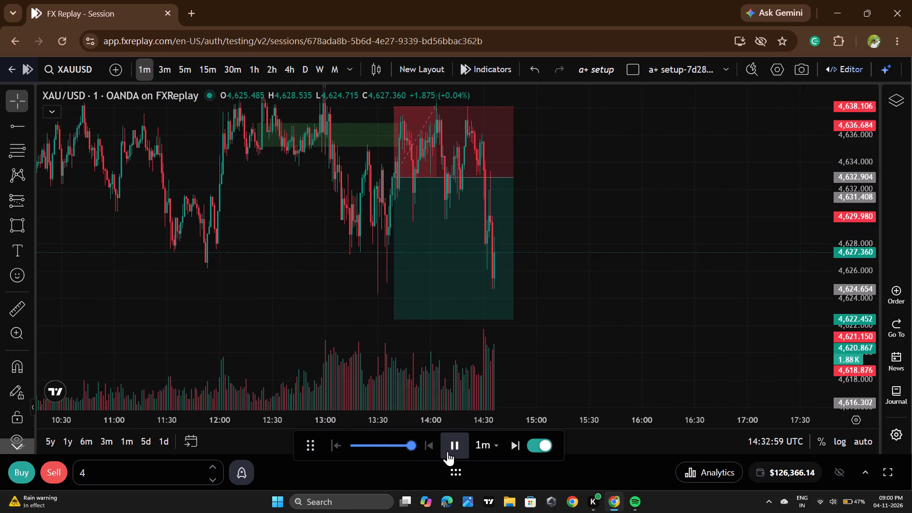
left_click(447, 451)
Measure the price drop from the green zone's lower edge to the swing low before the latest short entry.
scroll(881, 133, "down", 2)
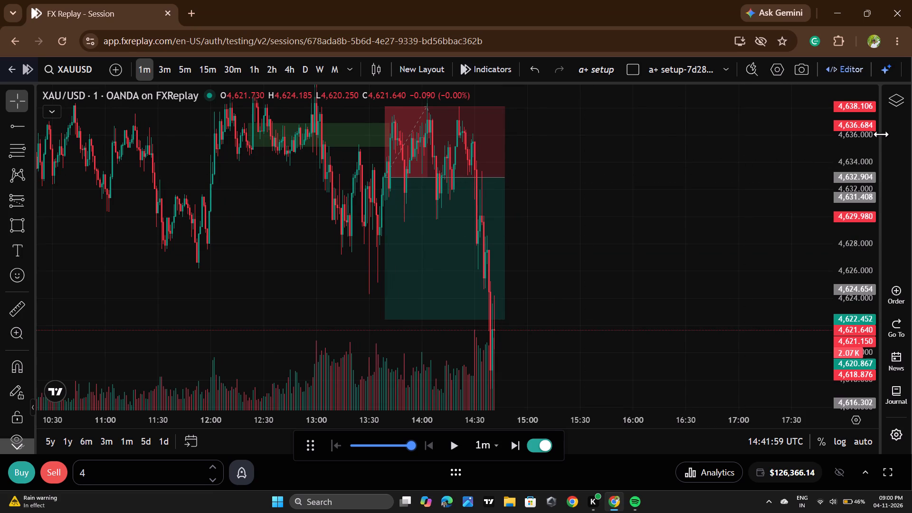
scroll(881, 134, "down", 11)
scroll(399, 152, "down", 3)
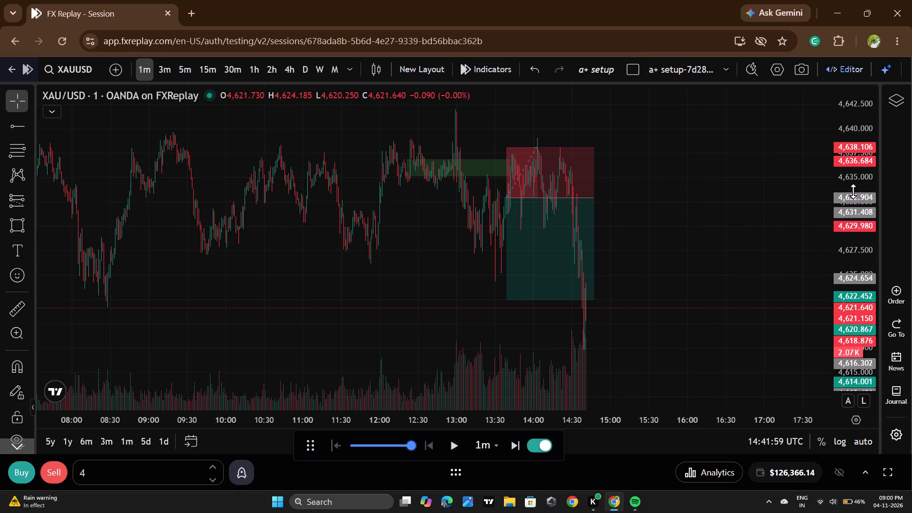
scroll(853, 189, "down", 5)
scroll(736, 254, "down", 2)
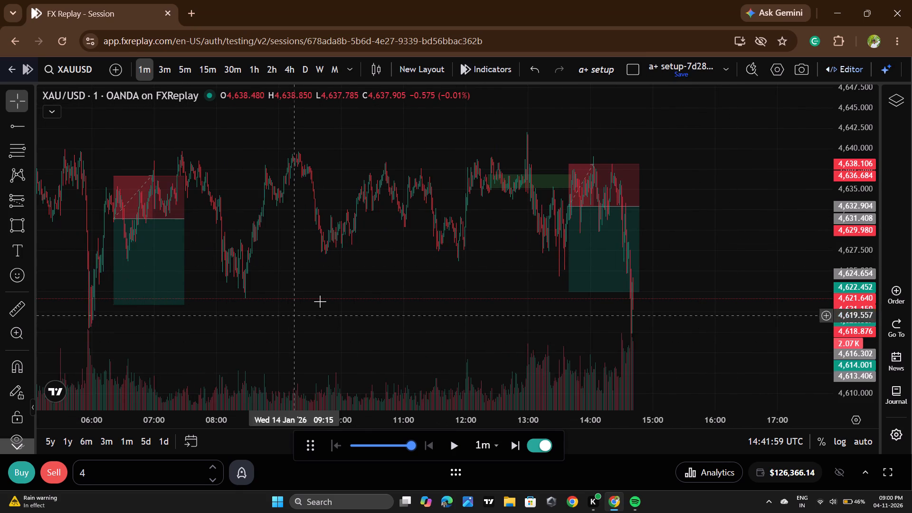
scroll(355, 279, "down", 1)
scroll(408, 269, "down", 1)
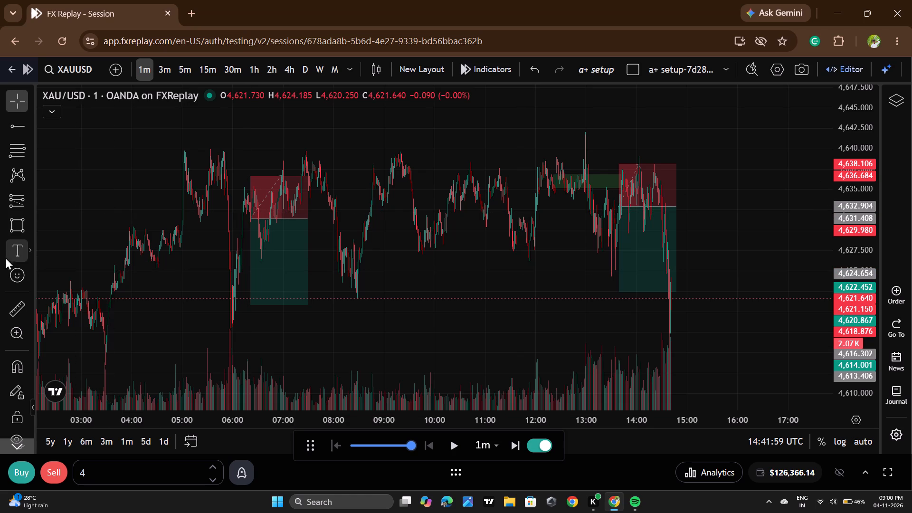
left_click(8, 296)
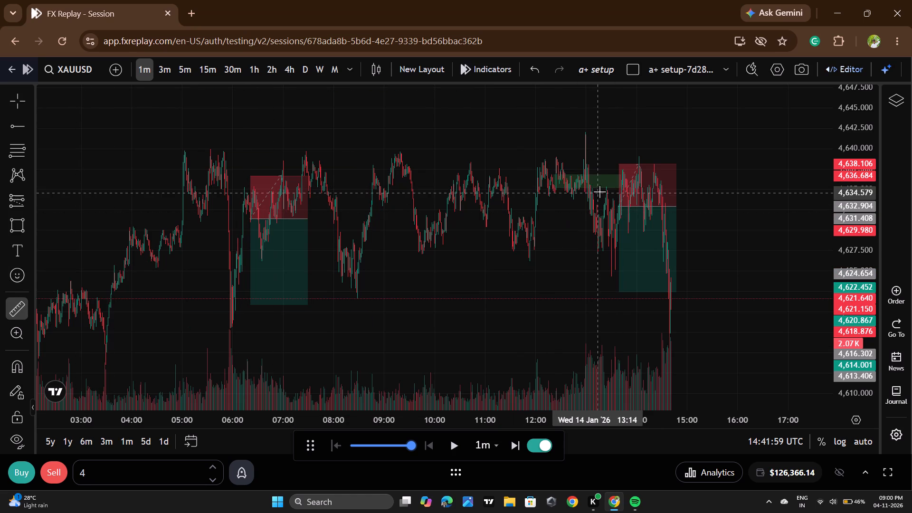
left_click(598, 189)
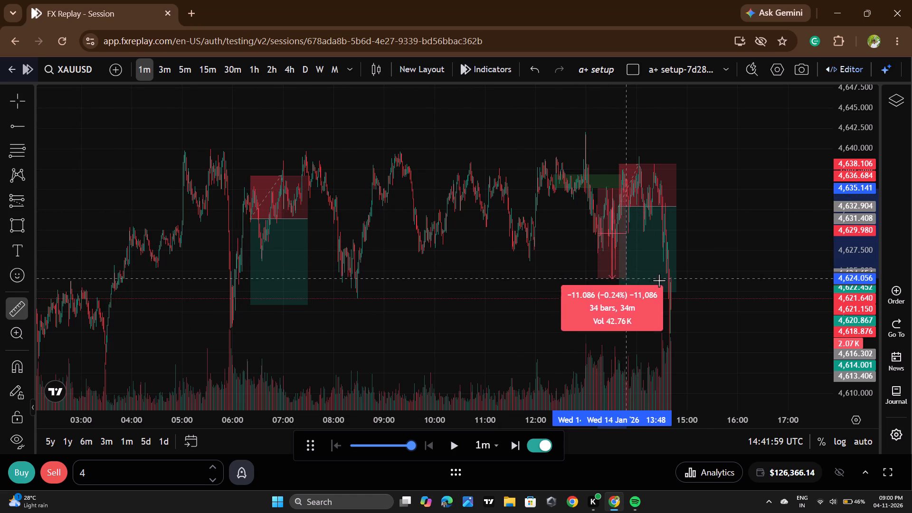
left_click(636, 276)
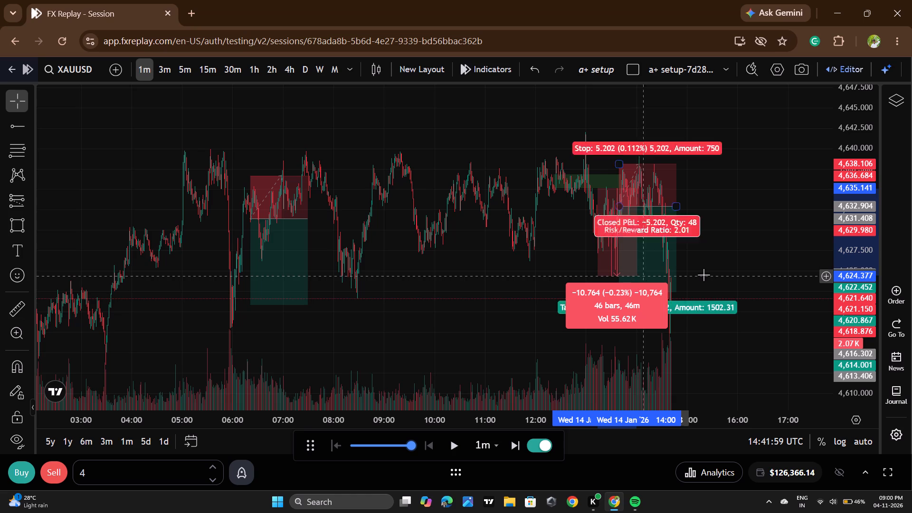
left_click(703, 274)
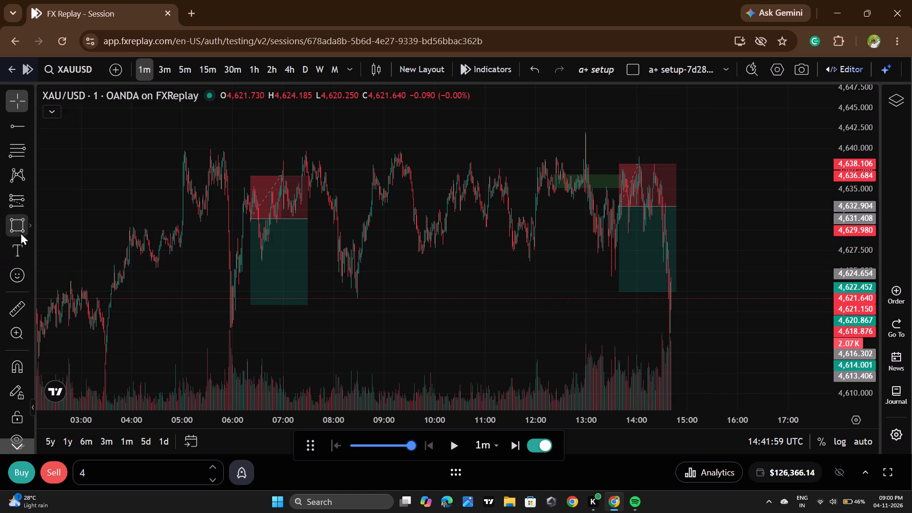
Measure the distance from entry to target on the earlier short position drawn around 07:00.
left_click(20, 300)
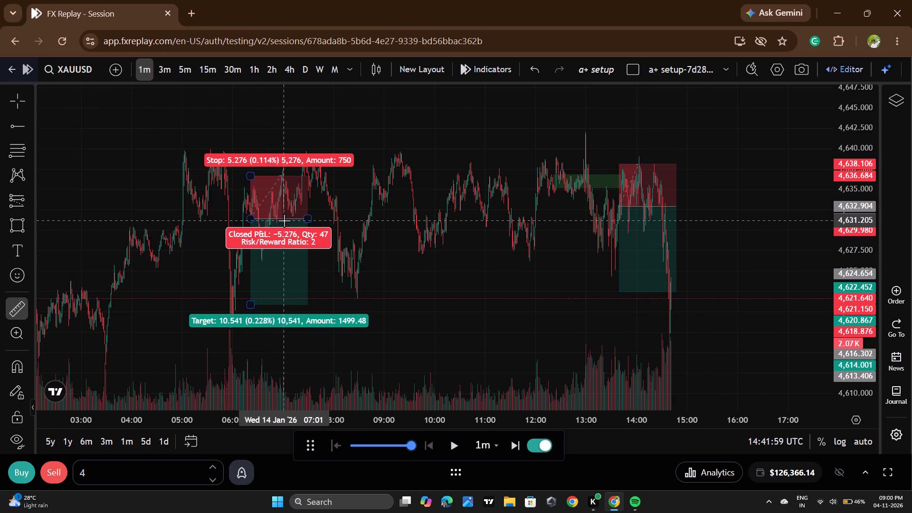
left_click(285, 219)
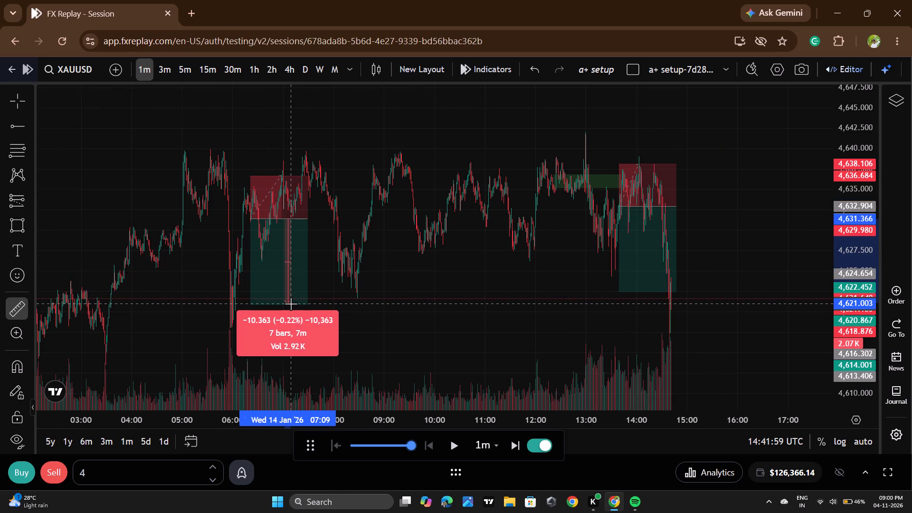
left_click(291, 304)
left_click(356, 308)
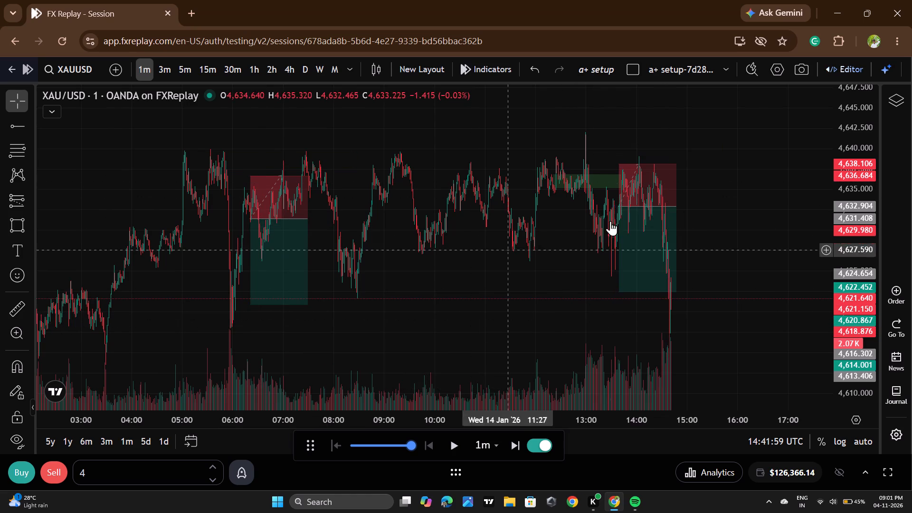
Examine the 14 January price action around the two short position drawings at wider and closer scales.
scroll(858, 148, "down", 3)
scroll(707, 226, "up", 1)
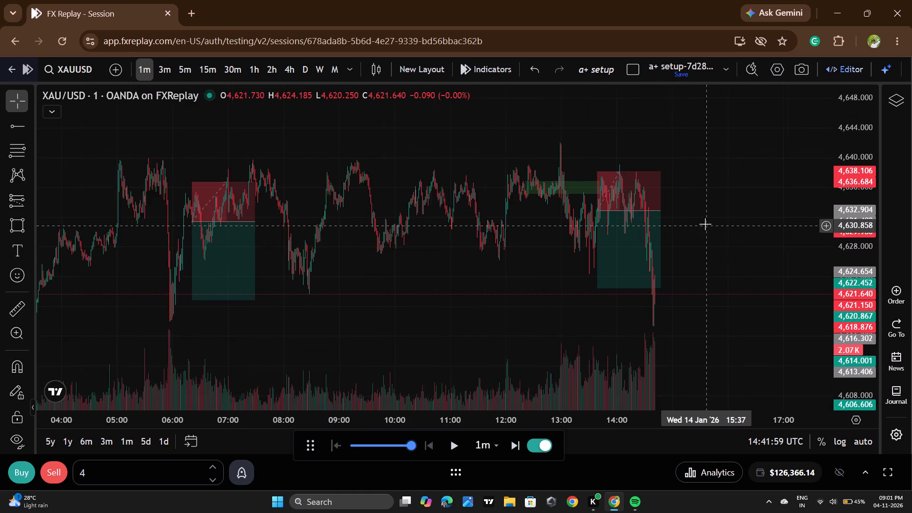
scroll(705, 224, "up", 2)
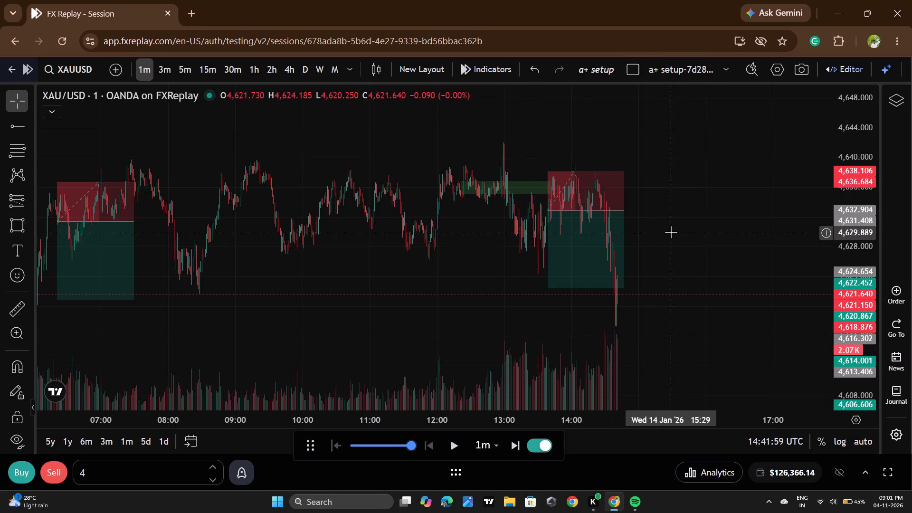
scroll(671, 232, "up", 2)
scroll(670, 230, "down", 5)
scroll(849, 186, "down", 5)
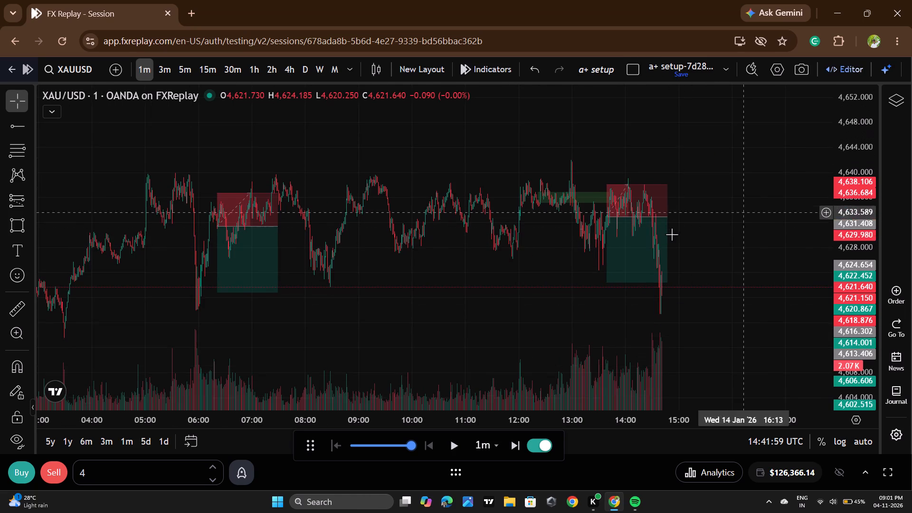
scroll(672, 245, "down", 5)
left_click_drag(538, 320, 529, 306)
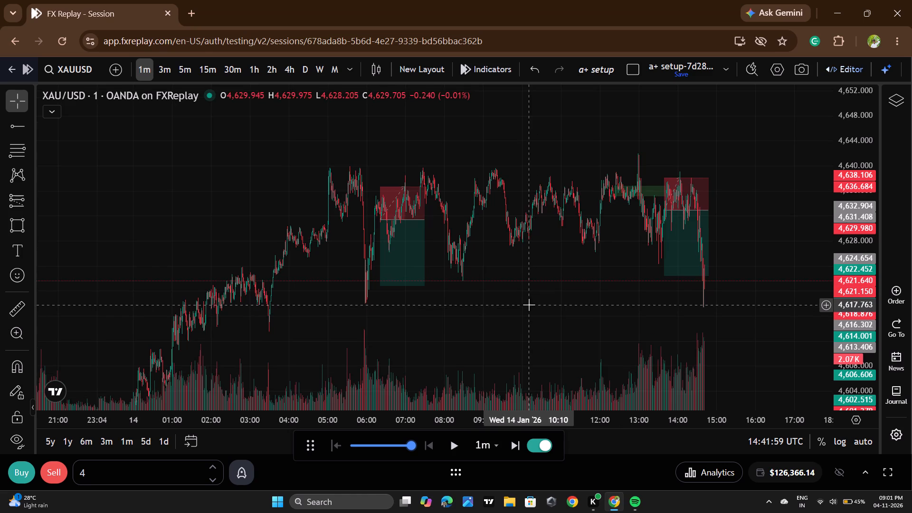
scroll(594, 305, "up", 13)
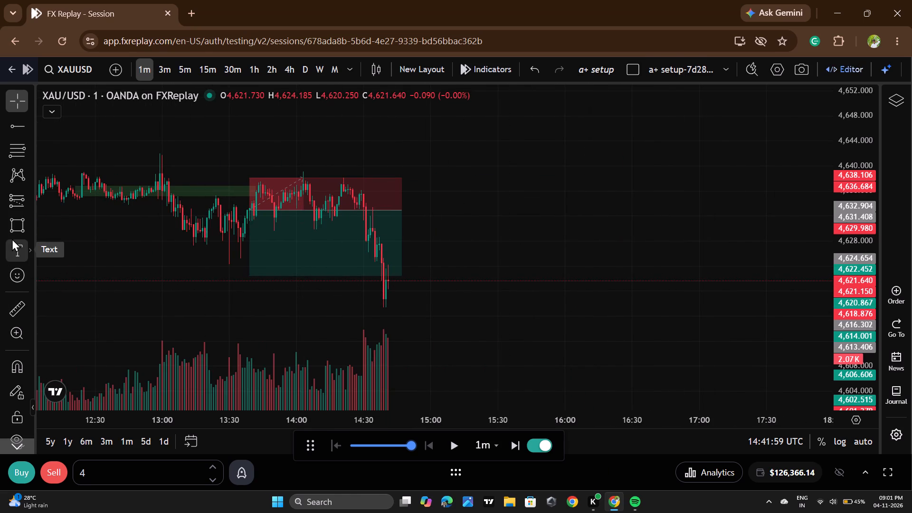
scroll(260, 279, "up", 1)
scroll(260, 279, "down", 12)
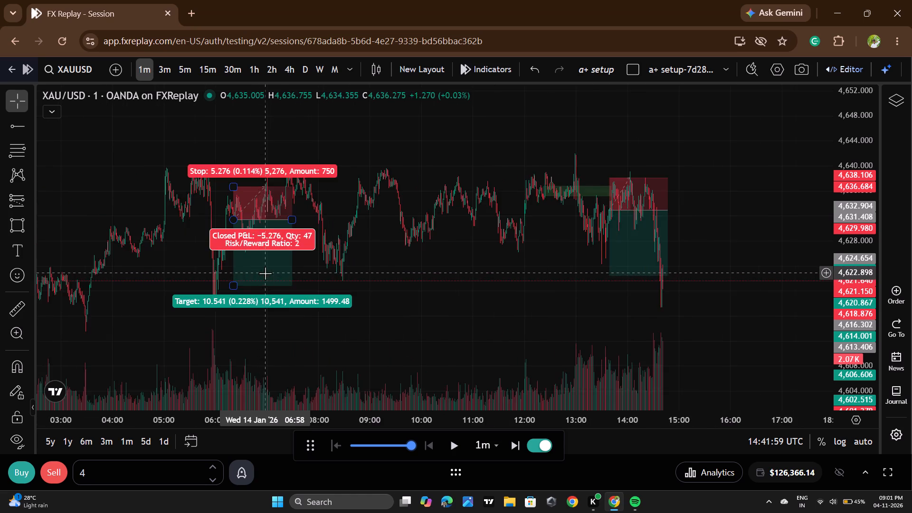
scroll(265, 273, "down", 2)
Draw a horizontal ray at 4,613.570 starting at 02:59 on 14 January, at the overnight swing low.
left_click_drag(446, 337, 471, 255)
left_click_drag(482, 289, 480, 246)
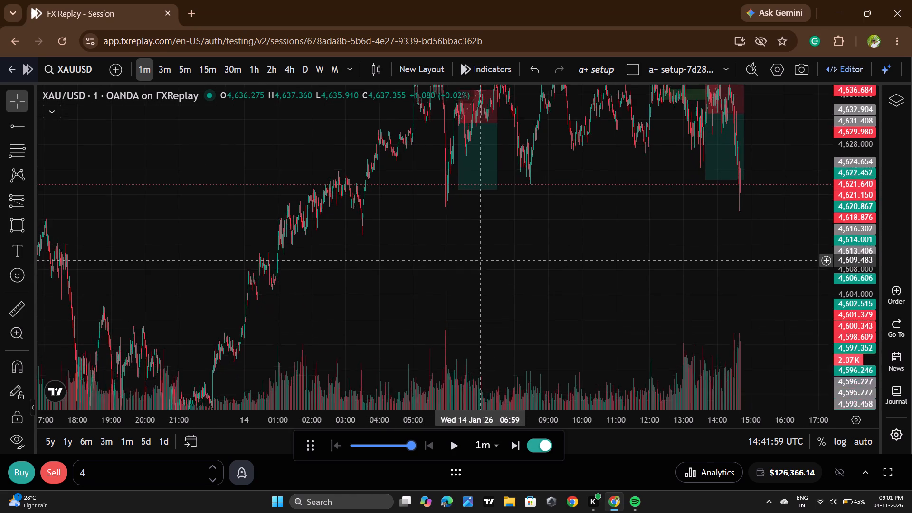
left_click_drag(480, 246, 480, 230)
left_click_drag(281, 308, 373, 237)
left_click_drag(387, 310, 409, 249)
left_click_drag(513, 253, 514, 255)
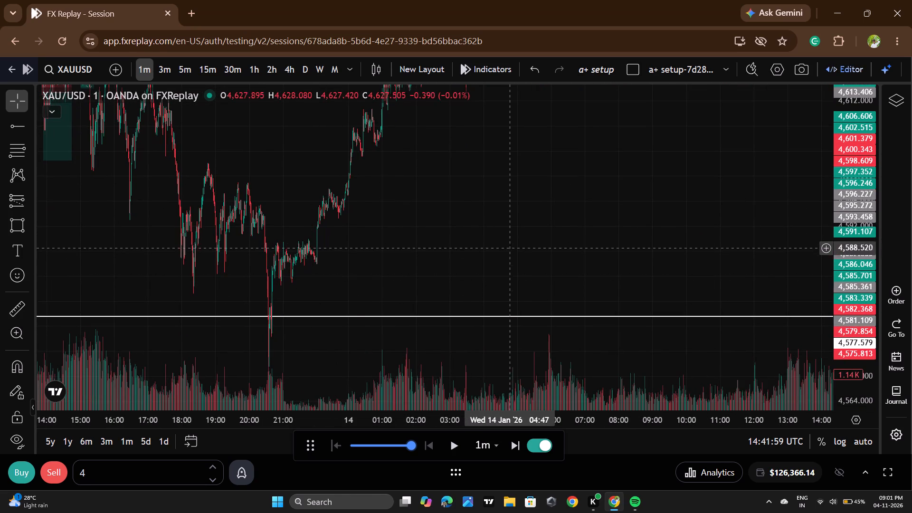
left_click_drag(514, 255, 514, 309)
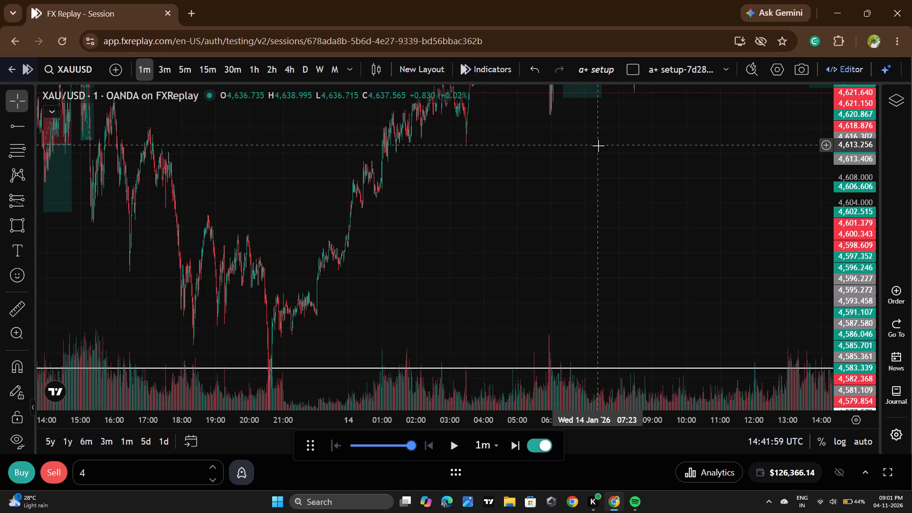
left_click(22, 127)
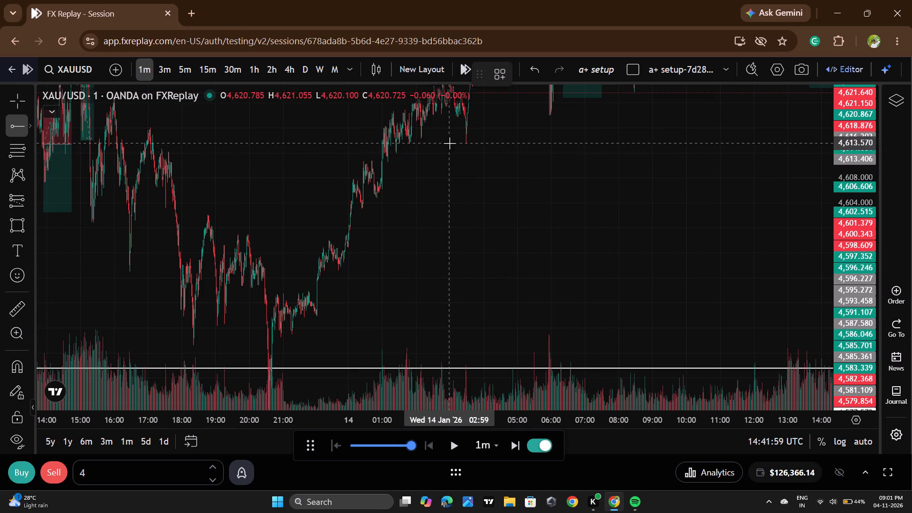
left_click(449, 143)
left_click(457, 195)
Draw a second horizontal ray at 4,586.214 starting at 21:42 on 13 January, at the late-evening consolidation low.
left_click(2, 125)
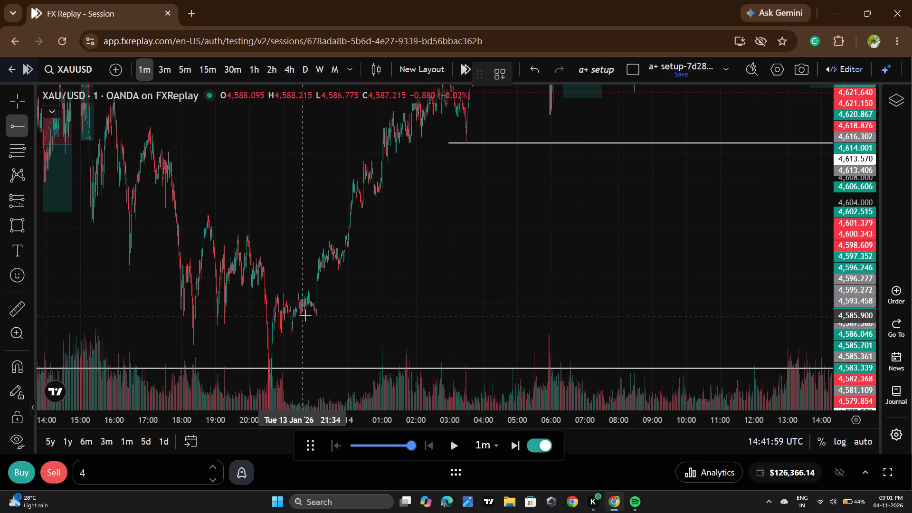
left_click(307, 314)
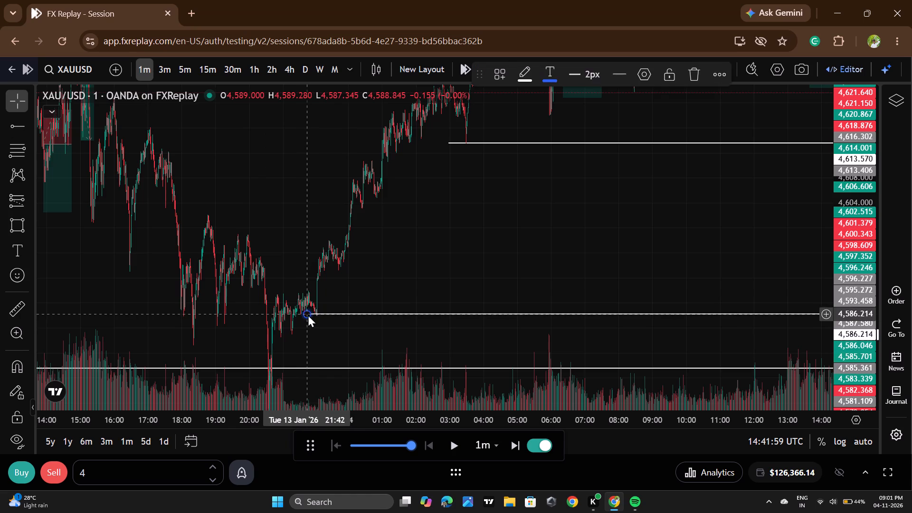
left_click(497, 278)
Replay the 14 January price action forward from 14:41 to 14:53 on the one-minute chart.
left_click_drag(635, 274, 480, 372)
left_click_drag(603, 317, 476, 331)
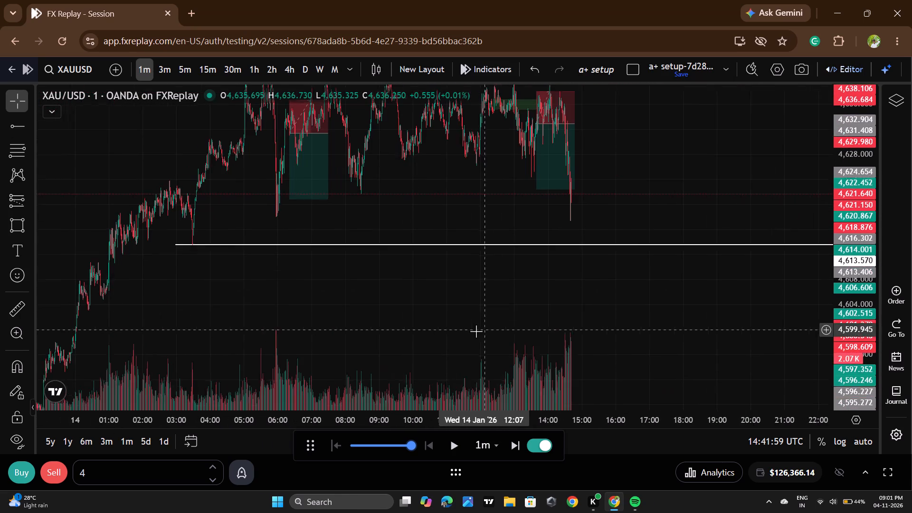
left_click_drag(549, 311, 530, 340)
scroll(837, 205, "down", 6)
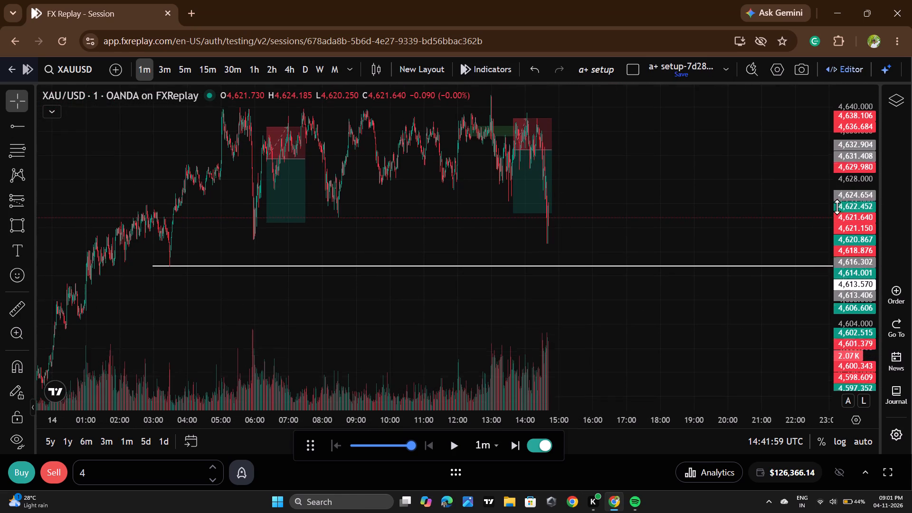
scroll(489, 353, "down", 2)
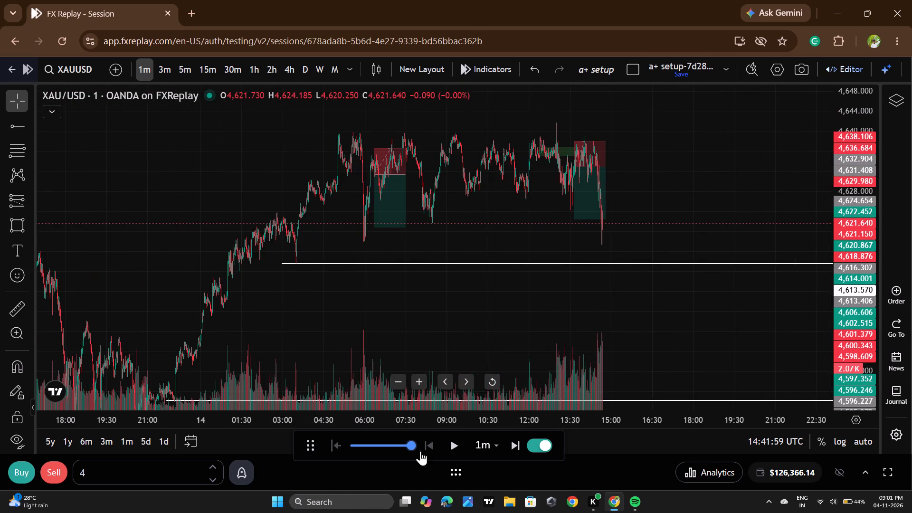
left_click(442, 451)
left_click(442, 451)
double_click(442, 451)
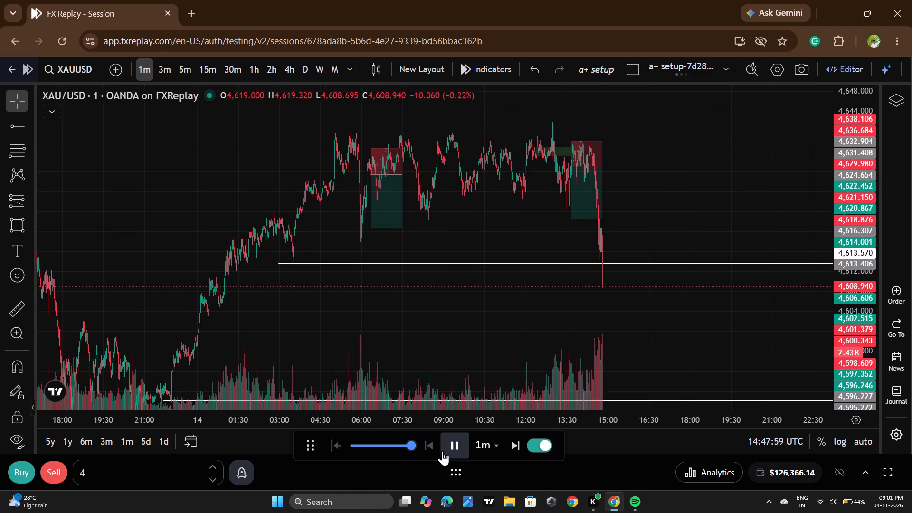
double_click(442, 451)
double_click(442, 451)
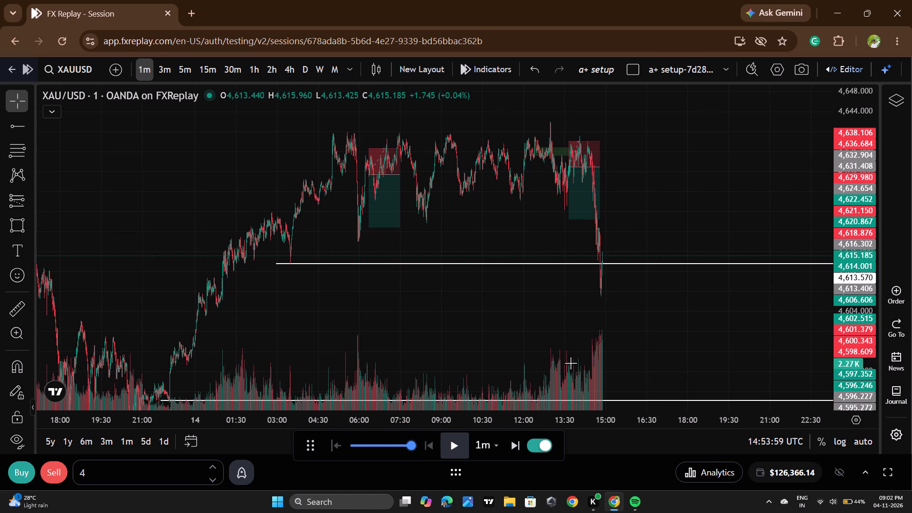
Draw a rectangle zone from 4,612.711 to 4,617.190, spanning 14:48 to 16:04, across the sharp drop through the 4,613.570 ray.
scroll(628, 287, "up", 11)
scroll(458, 279, "up", 2)
left_click_drag(323, 282, 675, 307)
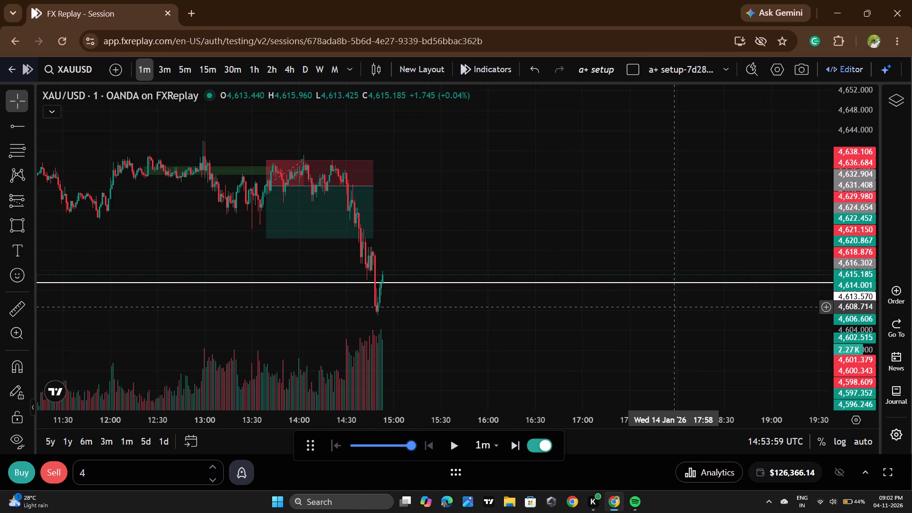
left_click_drag(675, 307, 675, 306)
scroll(840, 283, "up", 12)
scroll(571, 287, "up", 9)
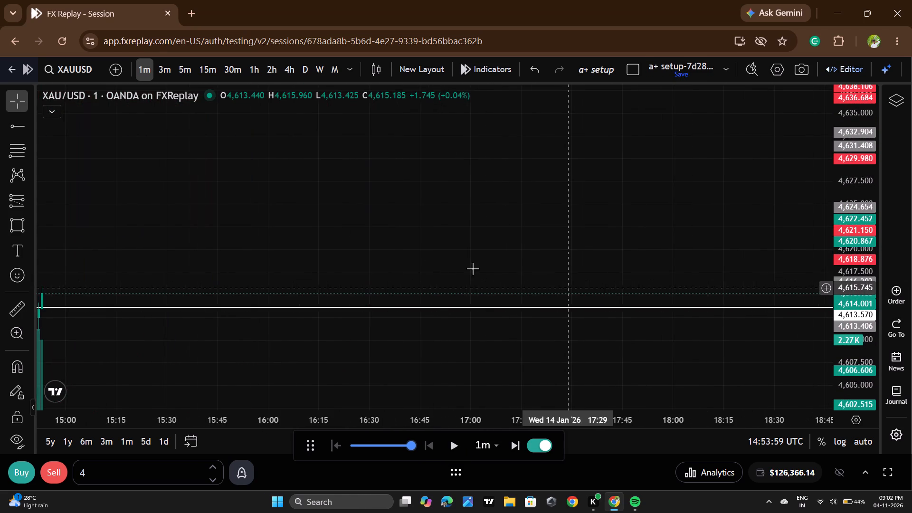
left_click_drag(433, 261, 734, 218)
left_click_drag(612, 214, 740, 198)
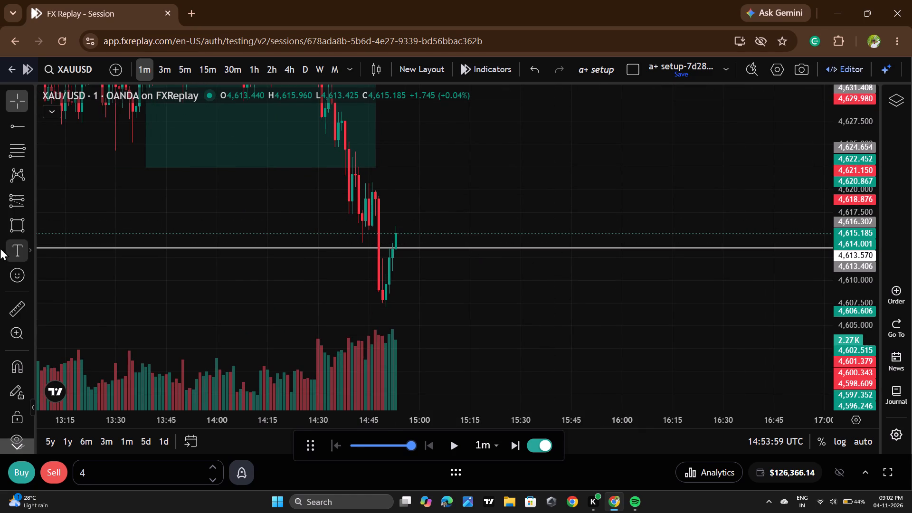
left_click(6, 234)
left_click(379, 256)
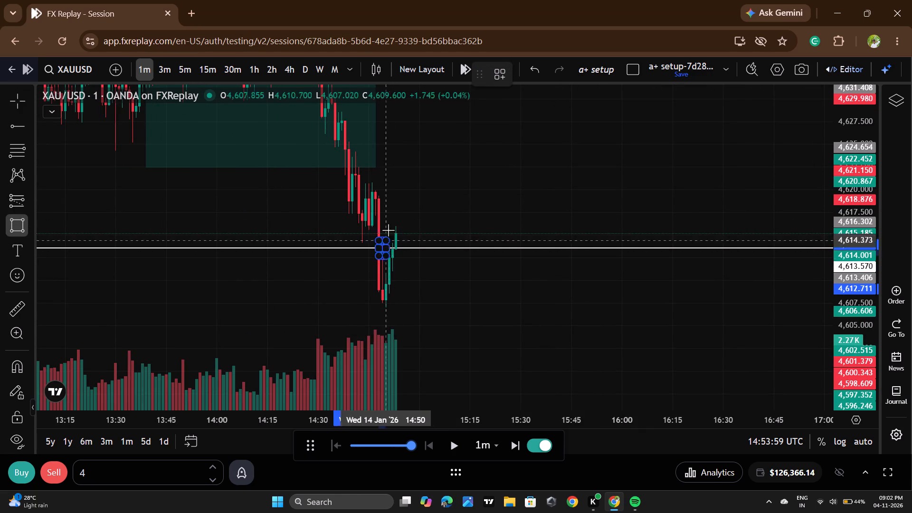
left_click(636, 216)
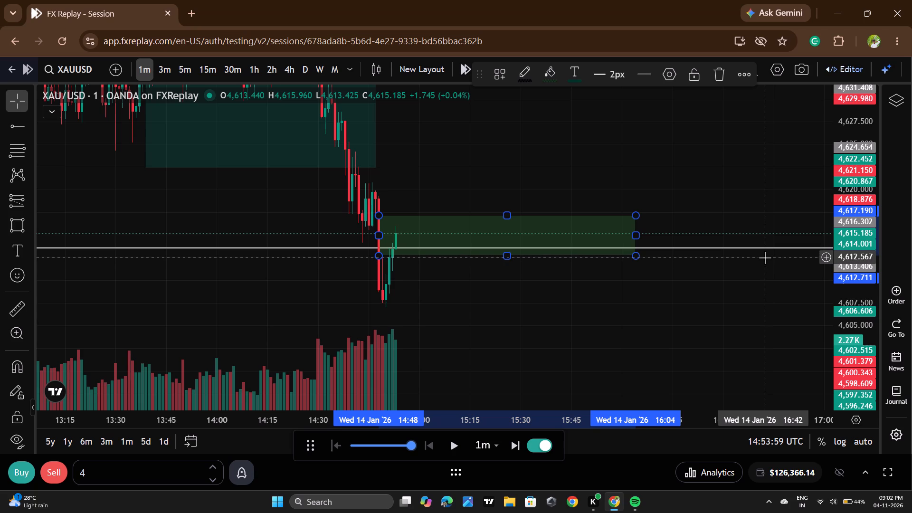
left_click(494, 329)
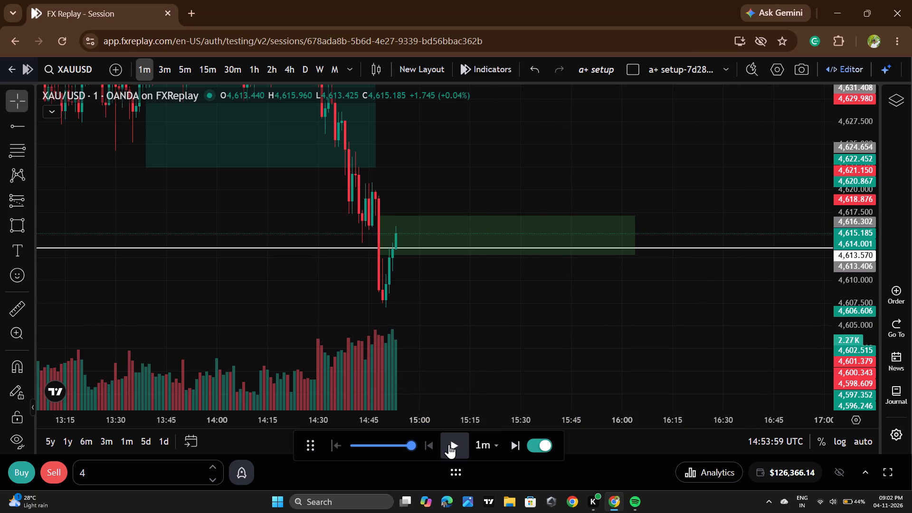
Replay price forward in short bursts to 15:40, past its retests of the new green zone.
double_click(449, 444)
double_click(449, 444)
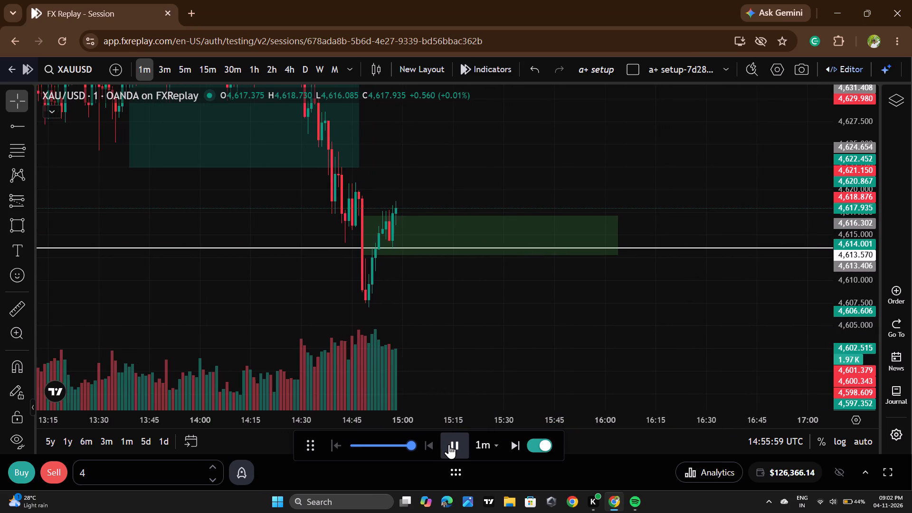
double_click(449, 444)
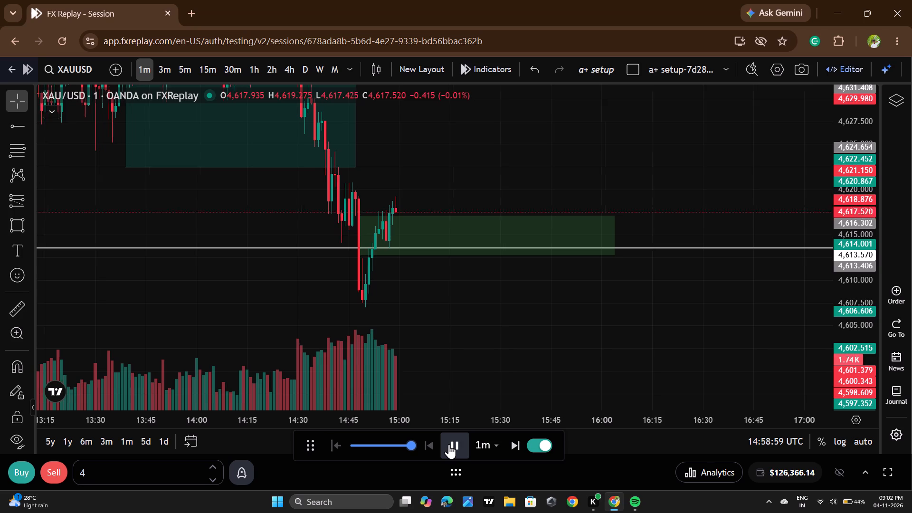
double_click(449, 444)
double_click(449, 444)
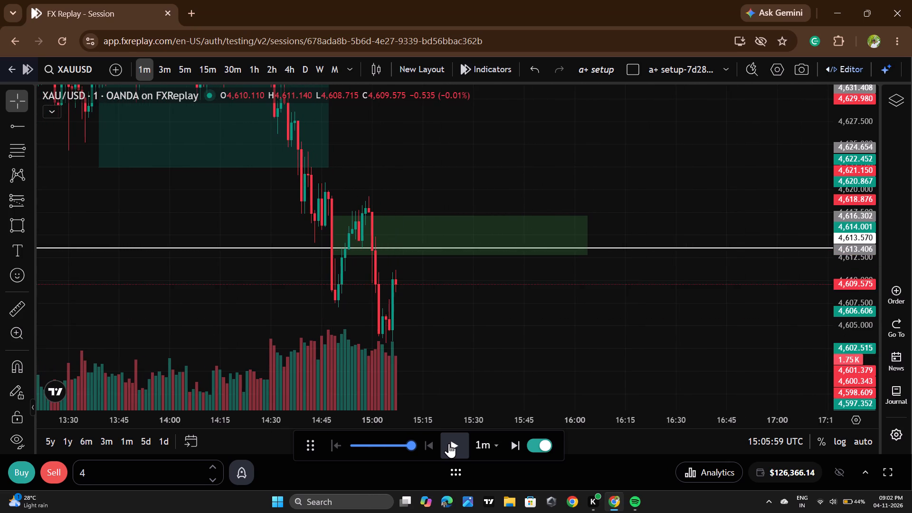
double_click(449, 443)
left_click(449, 443)
left_click(449, 443)
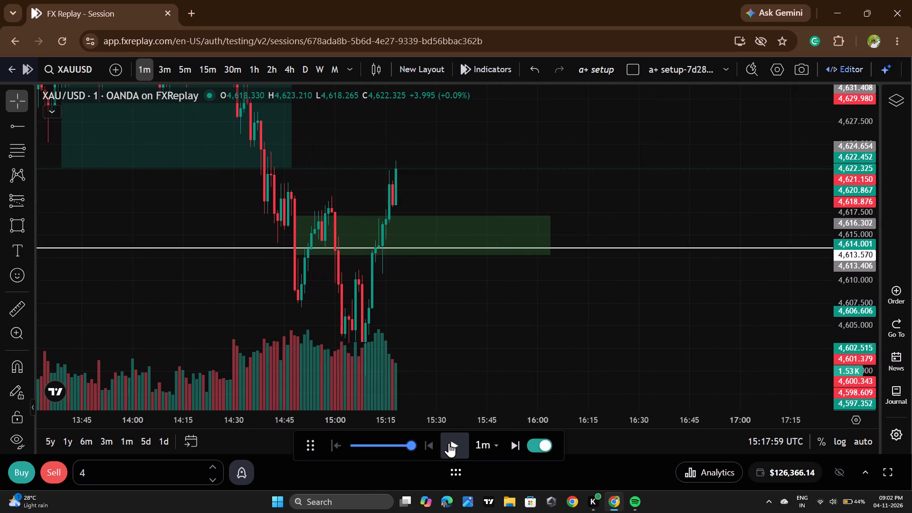
double_click(449, 443)
triple_click(449, 443)
triple_click(449, 444)
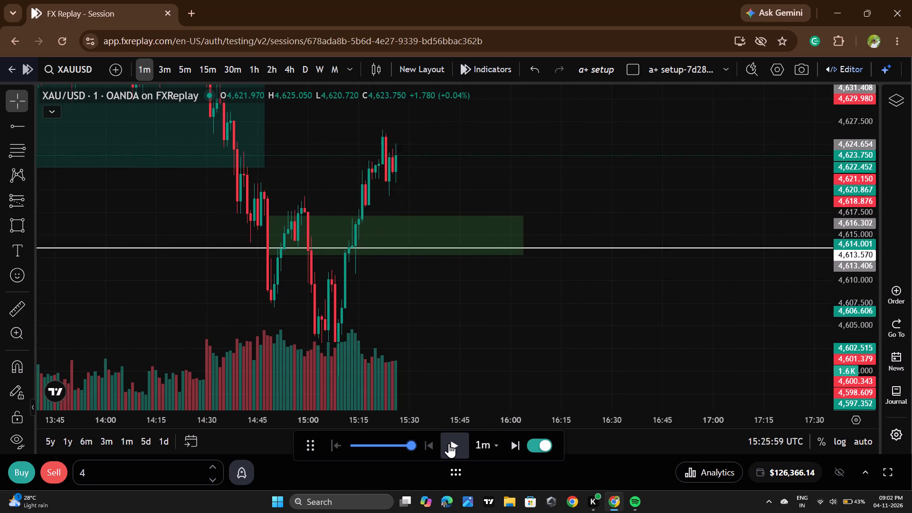
double_click(449, 443)
double_click(449, 443)
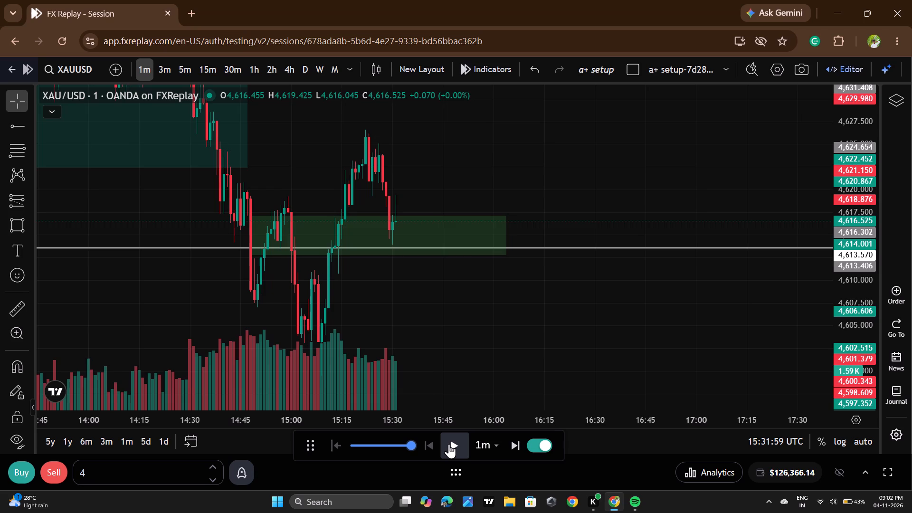
double_click(449, 444)
double_click(449, 444)
double_click(449, 444)
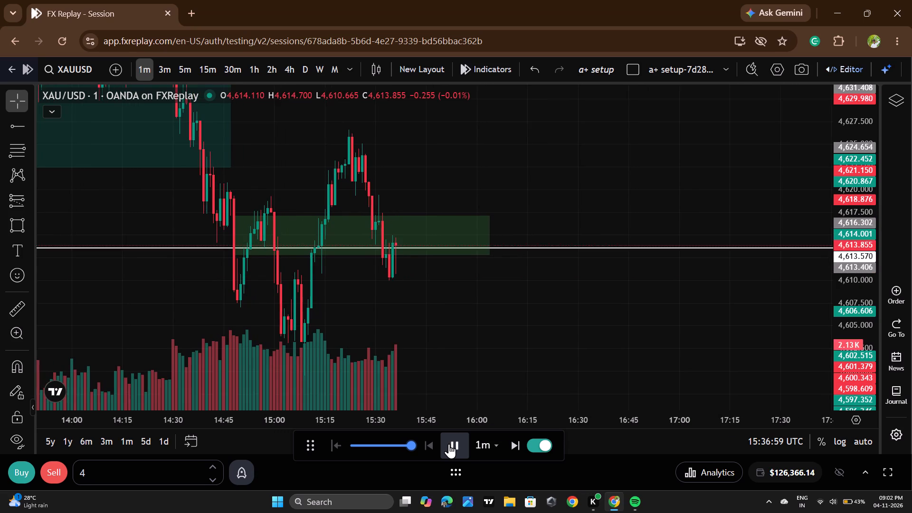
double_click(449, 444)
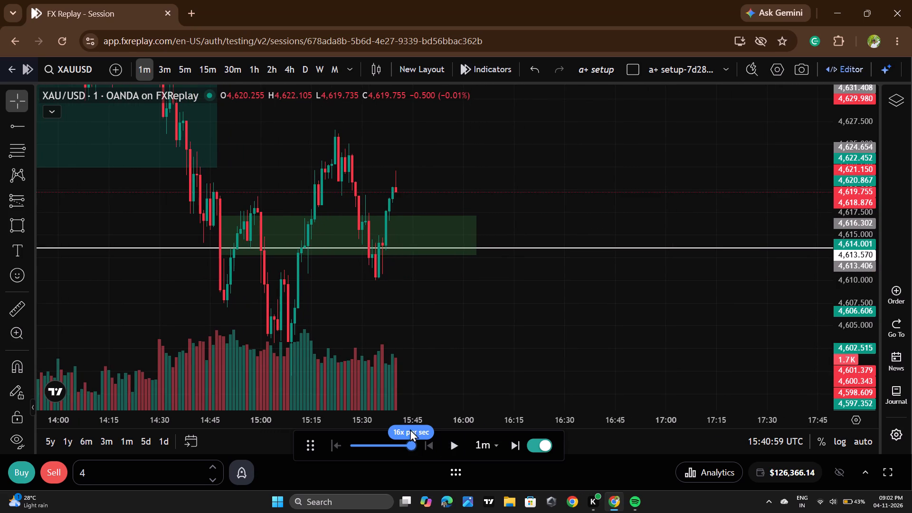
Buy XAUUSD at market with quantity 4 at 15:40 and set the stop loss at 4,613.501.
scroll(854, 209, "down", 10)
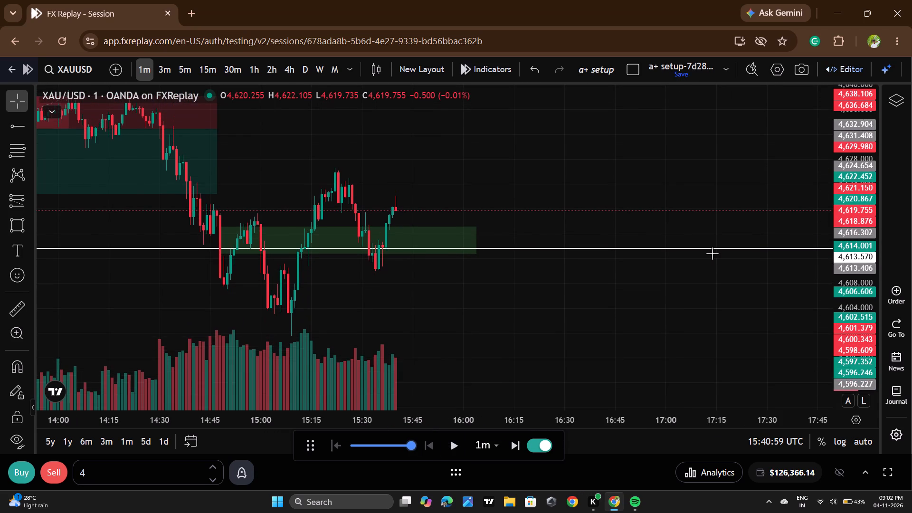
scroll(675, 273, "down", 1)
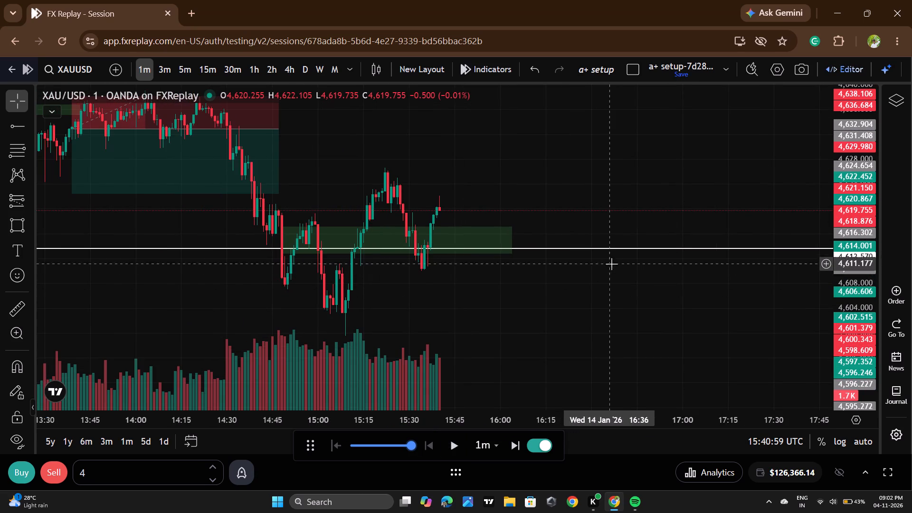
left_click(28, 467)
left_click_drag(698, 214, 702, 227)
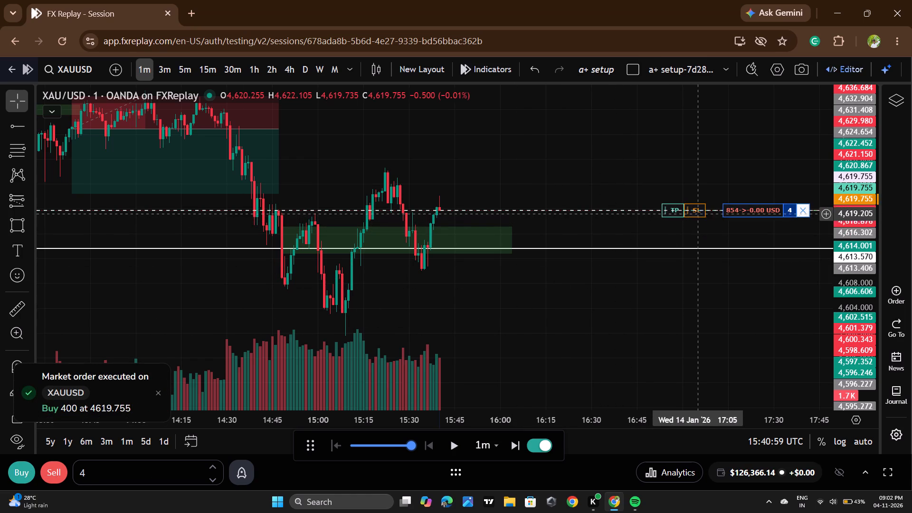
left_click_drag(702, 227, 711, 251)
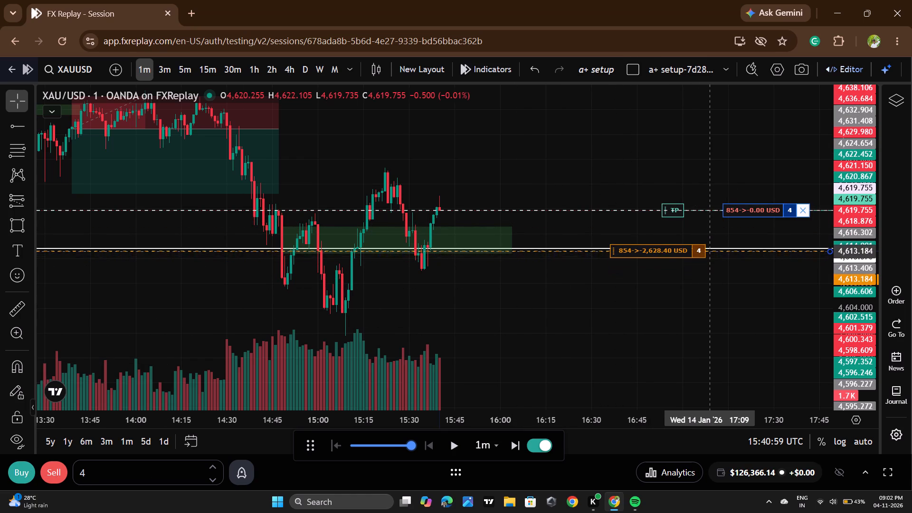
left_click_drag(711, 251, 712, 248)
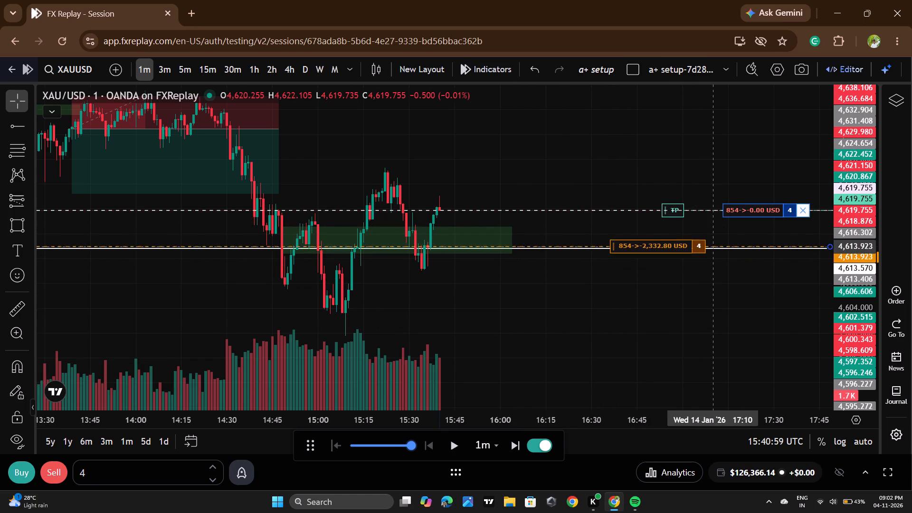
left_click_drag(712, 248, 712, 249)
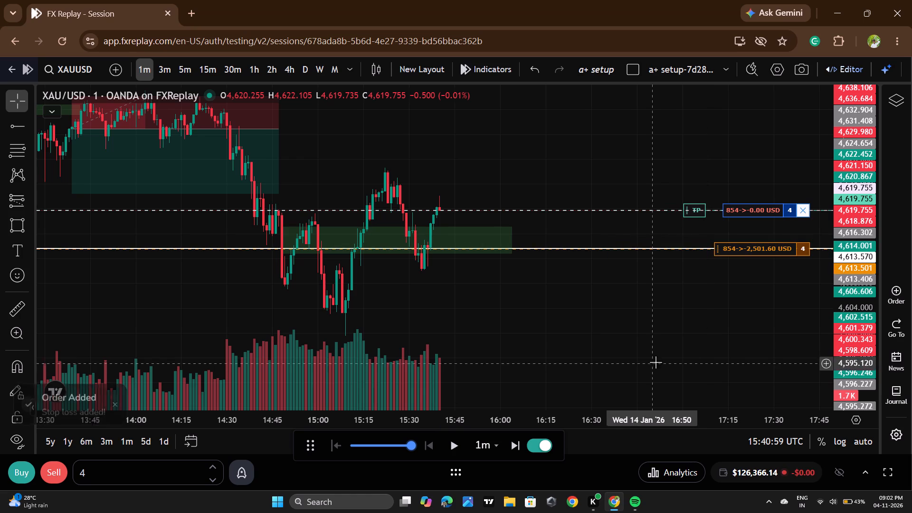
Set the open buy trade's take profit at 4,632.515.
left_click_drag(655, 362, 667, 409)
left_click_drag(702, 246, 703, 191)
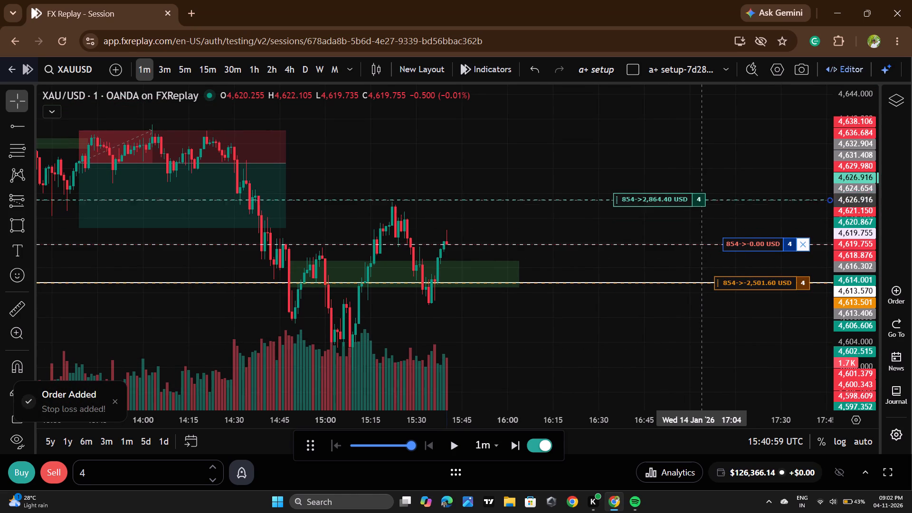
left_click_drag(703, 191, 695, 172)
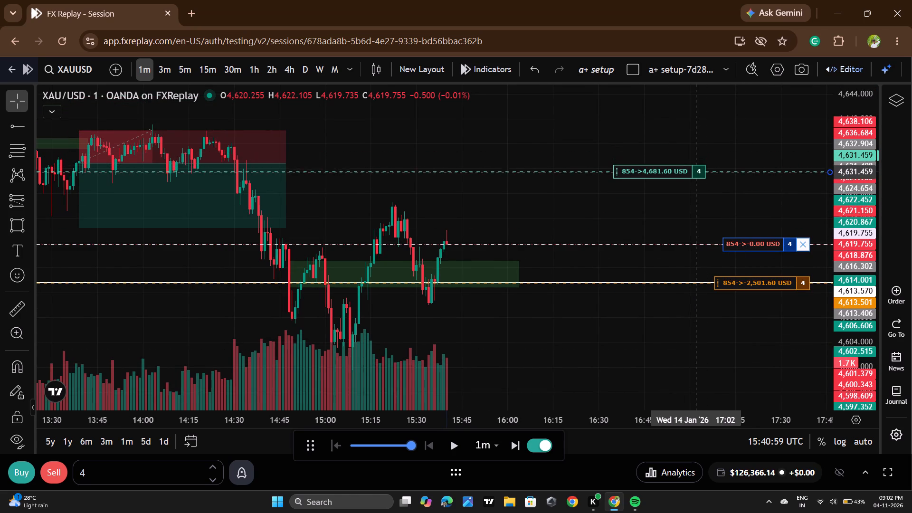
left_click_drag(695, 172, 691, 165)
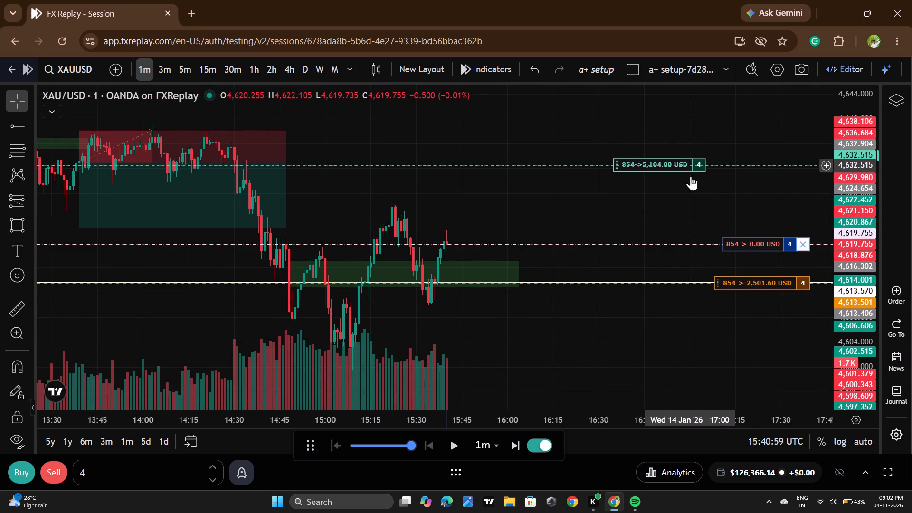
Draw a long position from the 15:40 entry with stop 4,613.818 and target 4,632.832, narrowed to end around 16:09.
left_click(28, 207)
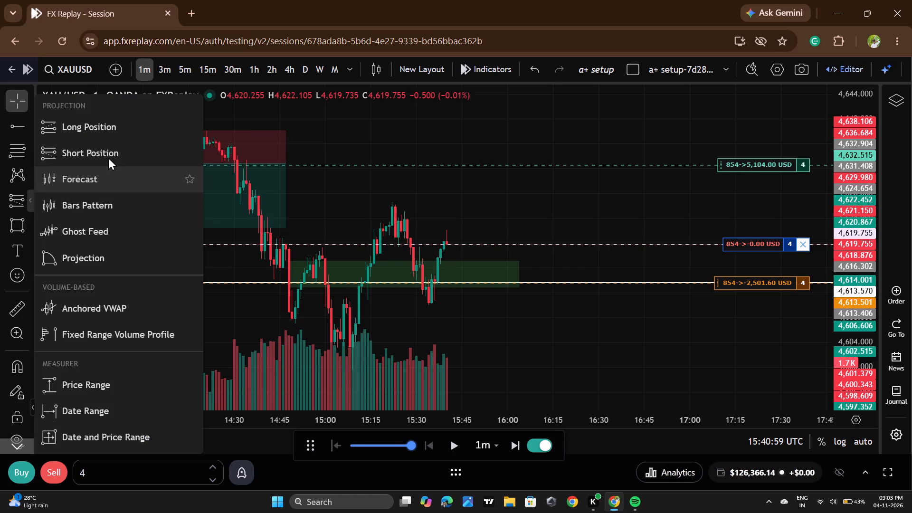
left_click(158, 127)
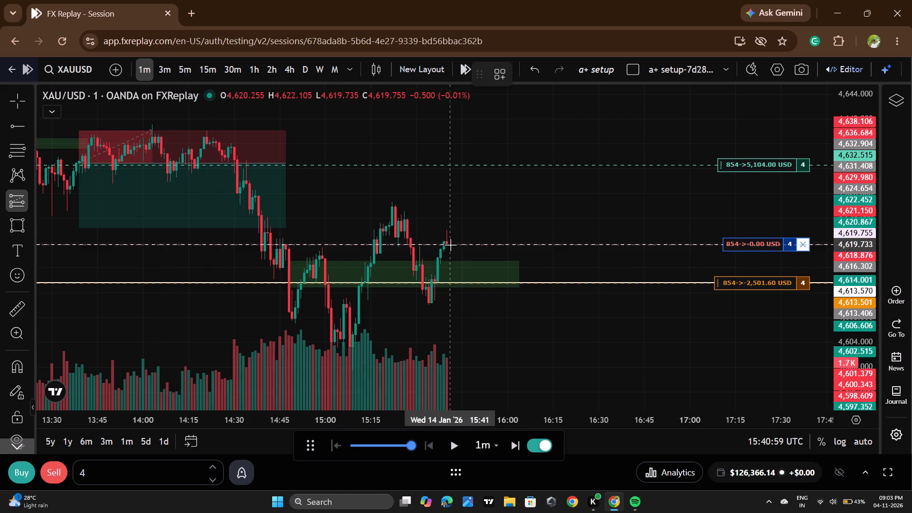
left_click(448, 244)
left_click_drag(449, 291, 455, 282)
left_click_drag(446, 195, 457, 163)
left_click(528, 308)
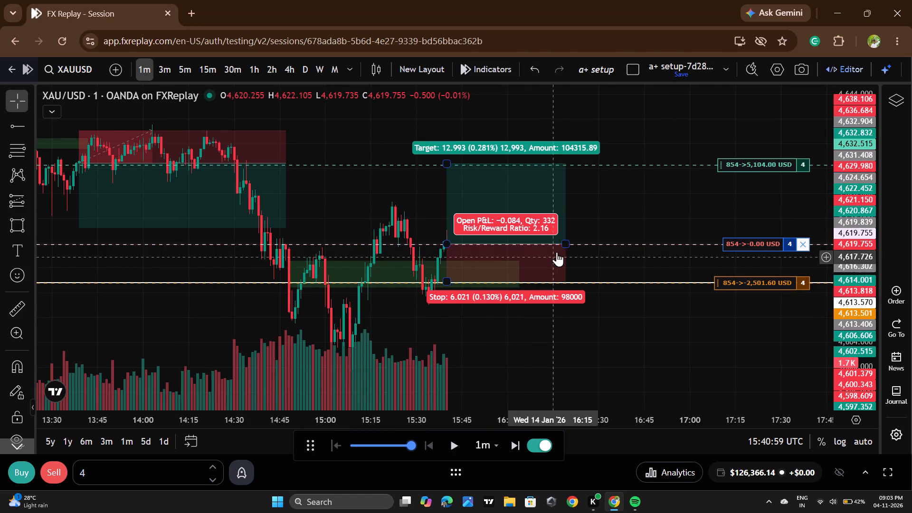
left_click_drag(563, 241, 535, 243)
left_click(544, 319)
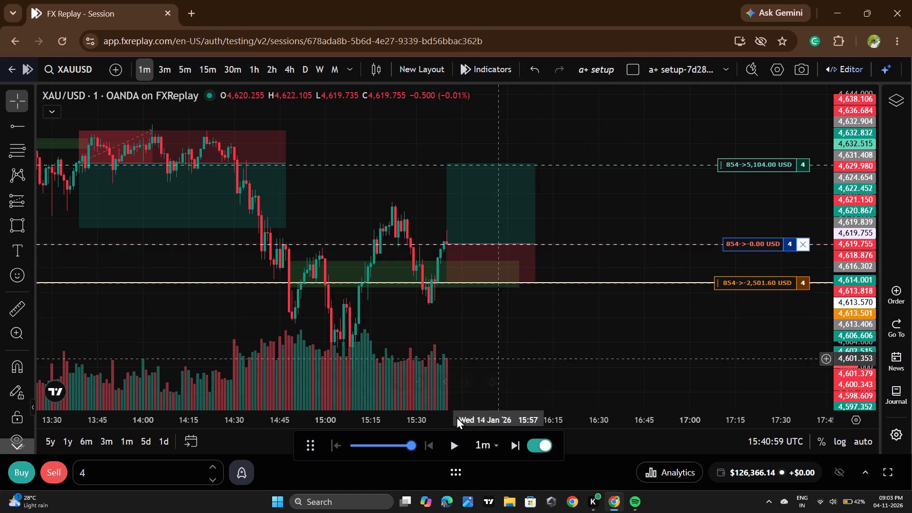
Replay price forward from 15:40 to 17:29 to play out the long trade.
double_click(450, 451)
double_click(450, 450)
left_click(451, 447)
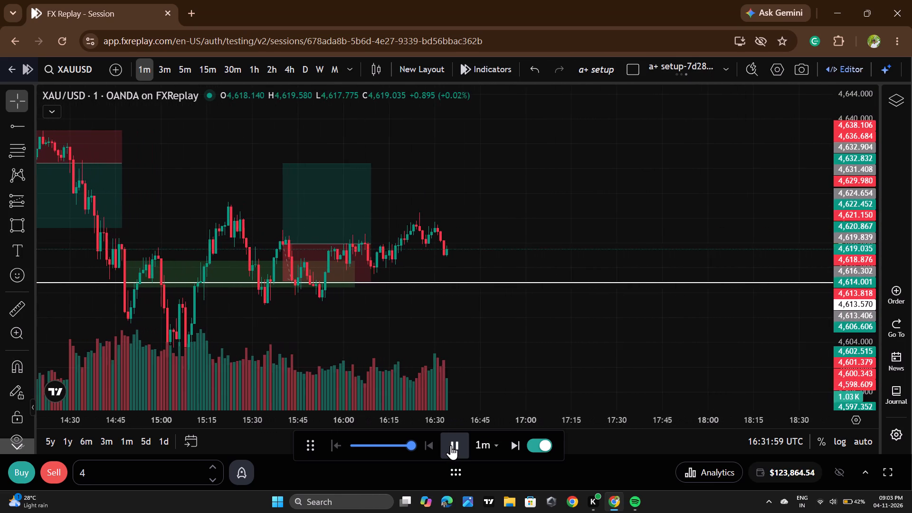
double_click(451, 445)
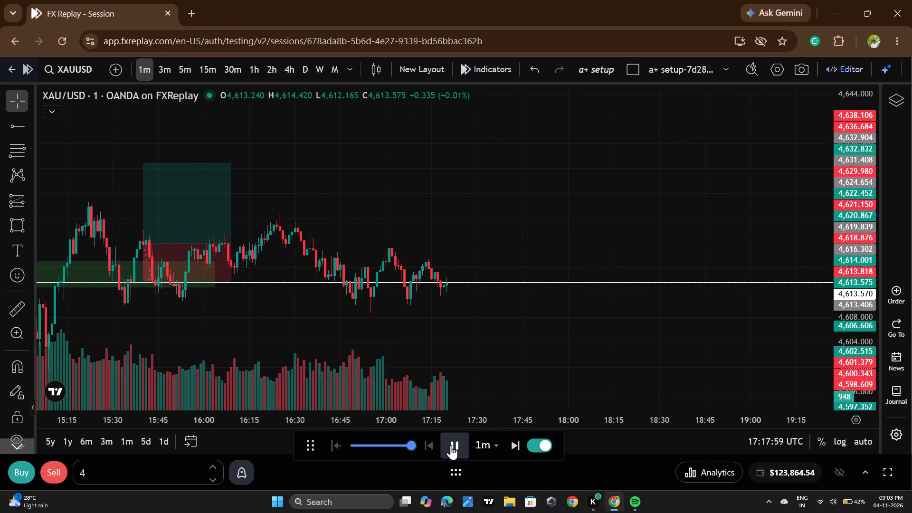
left_click(451, 445)
scroll(408, 183, "down", 4)
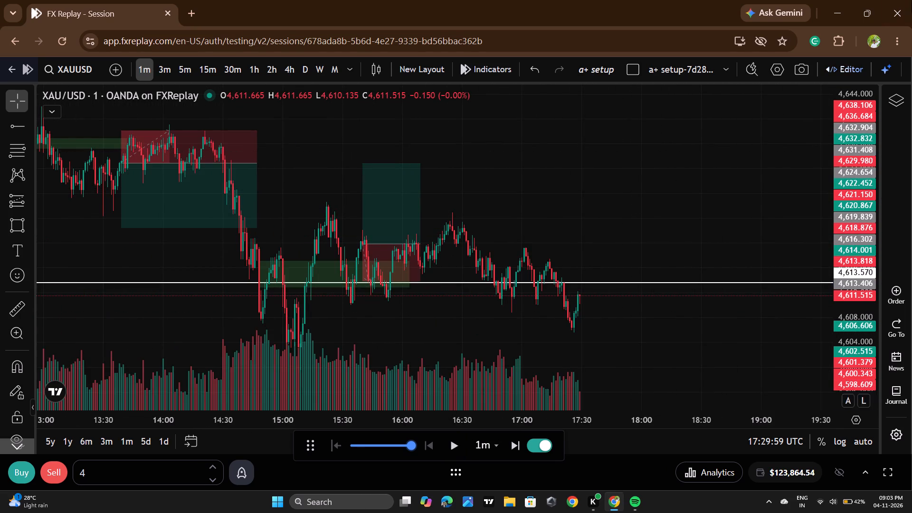